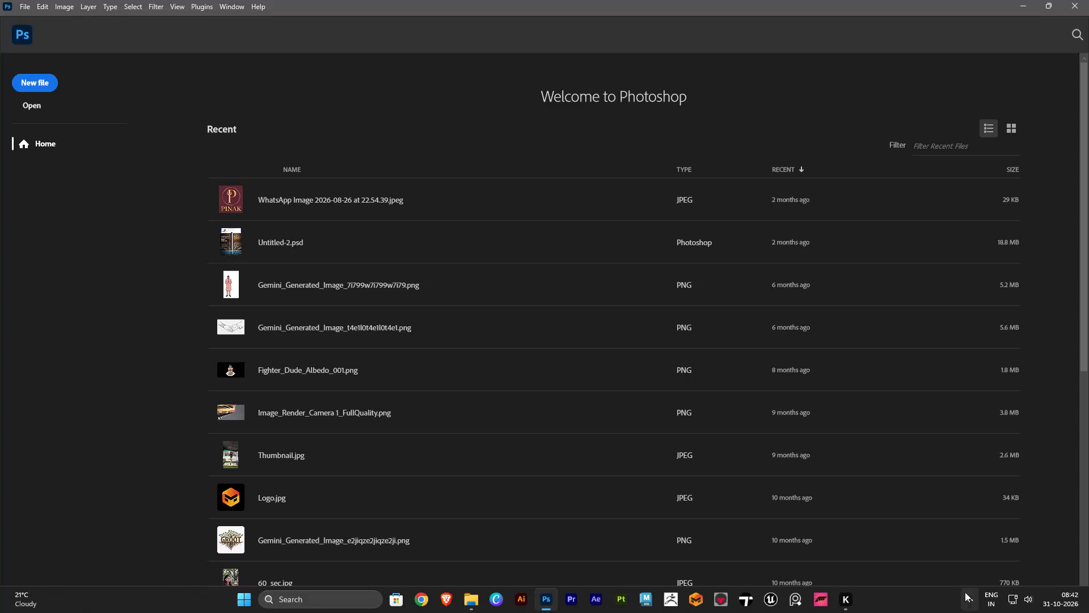
# Launch the Loggy3 app from the recent Windows searches.
pyautogui.click(290, 604)
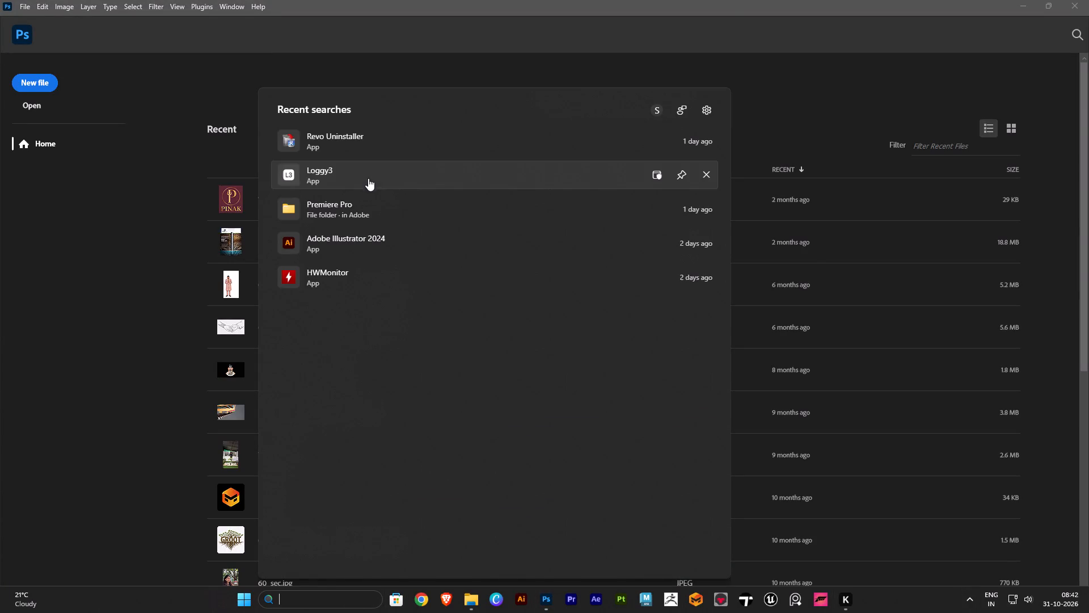
pyautogui.click(392, 174)
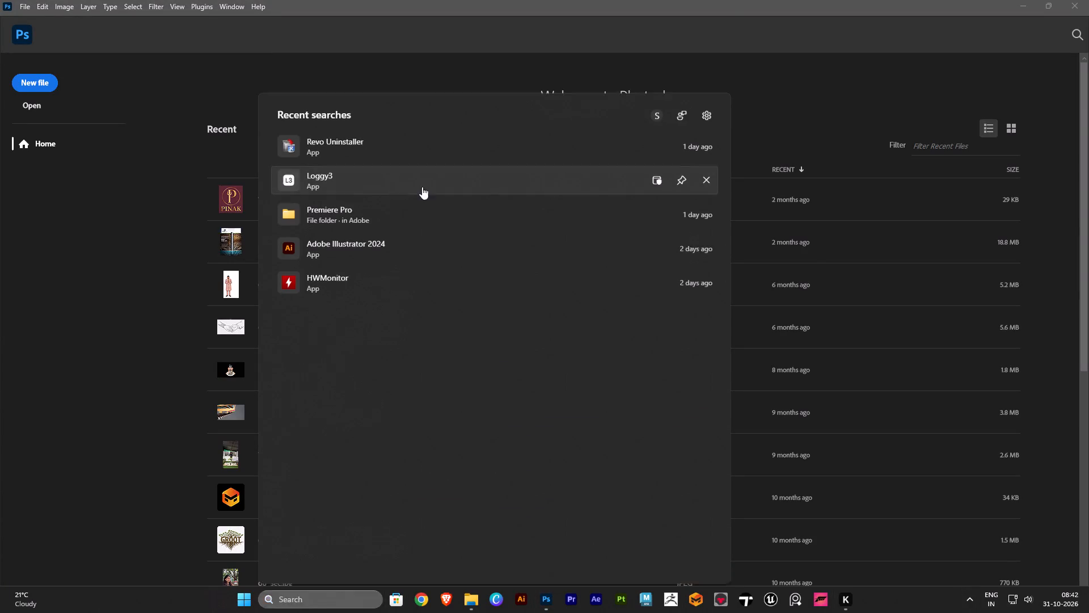
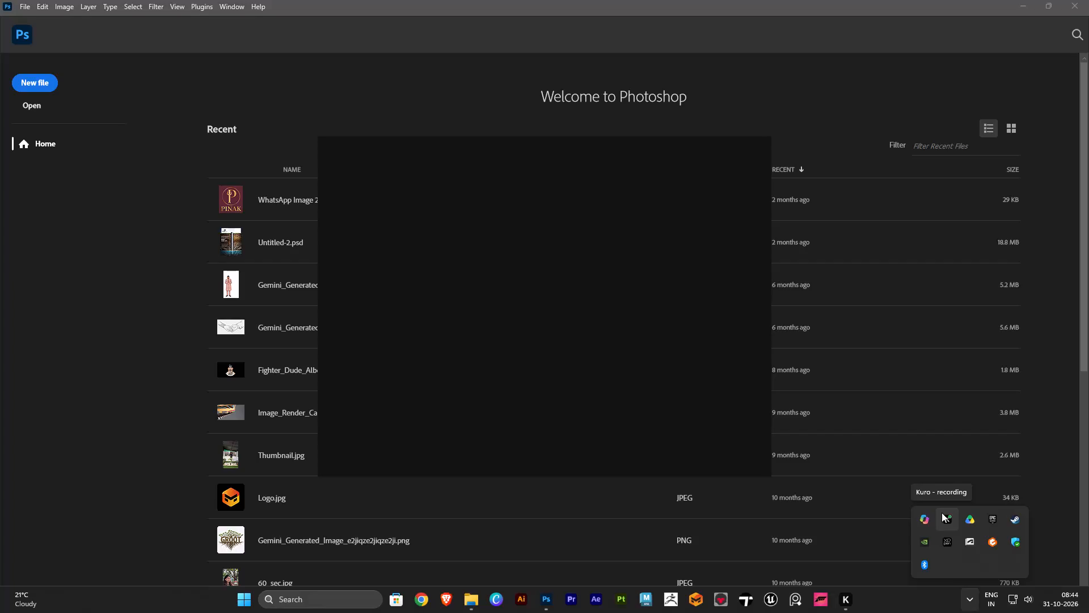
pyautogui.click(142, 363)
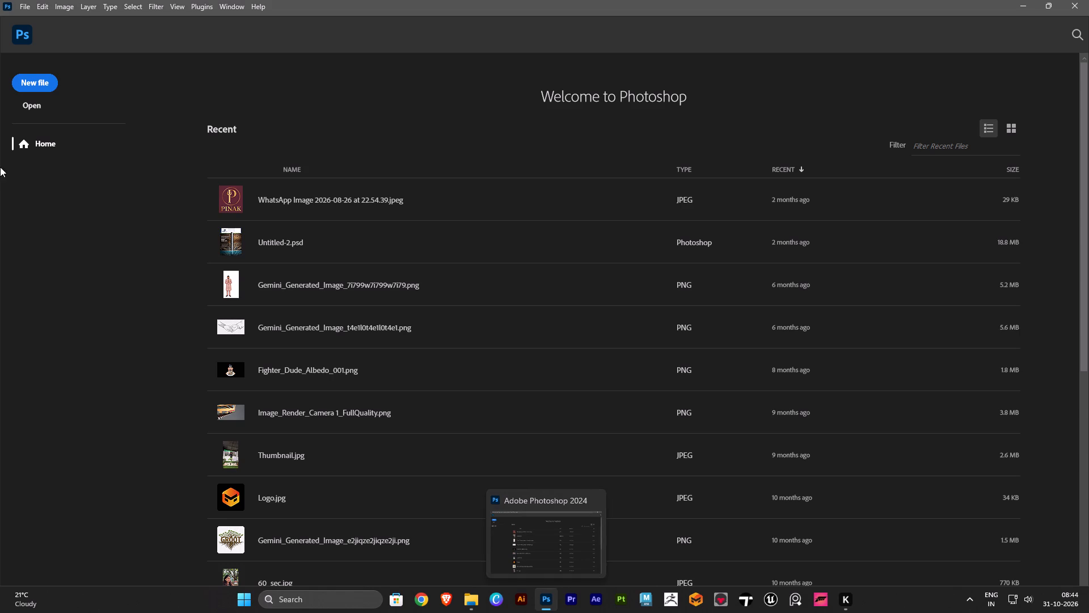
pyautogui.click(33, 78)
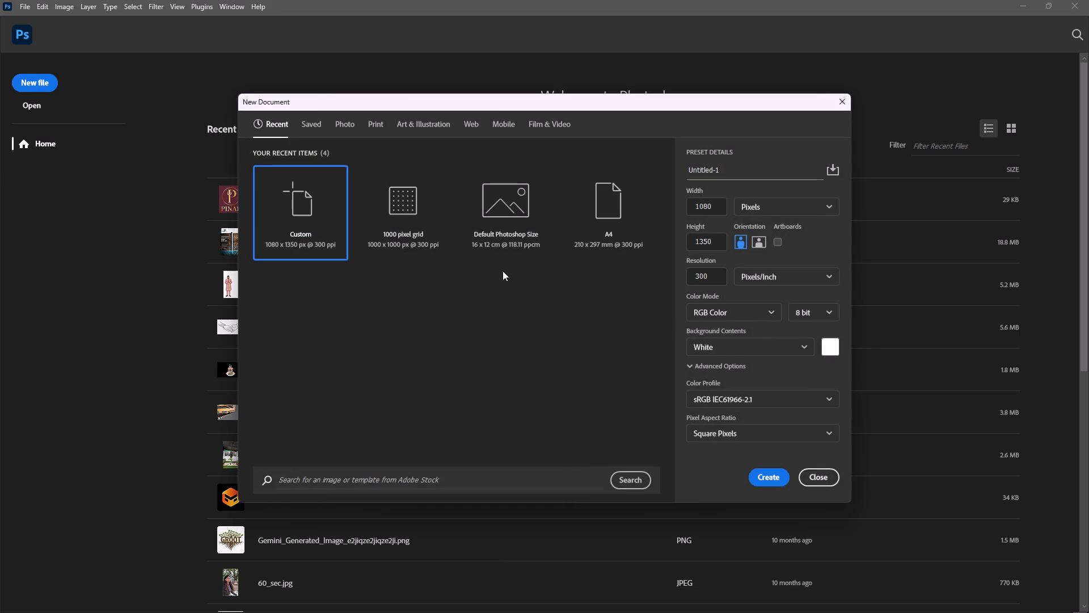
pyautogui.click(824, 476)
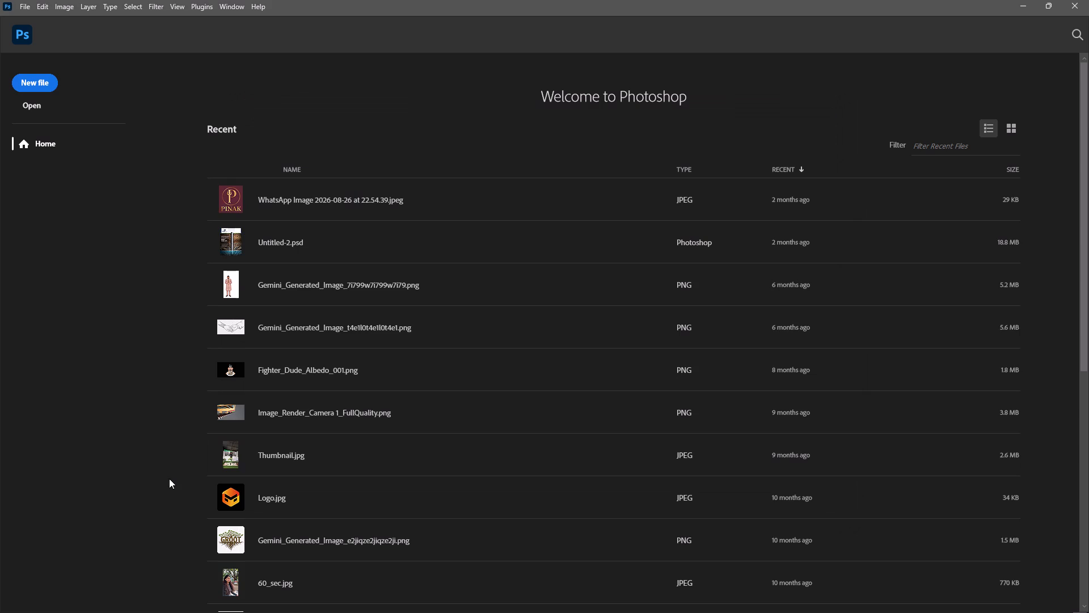
# In File Explorer, open the Photo folder inside Shoot_(28-10-26) and sort its files by type.
pyautogui.click(481, 599)
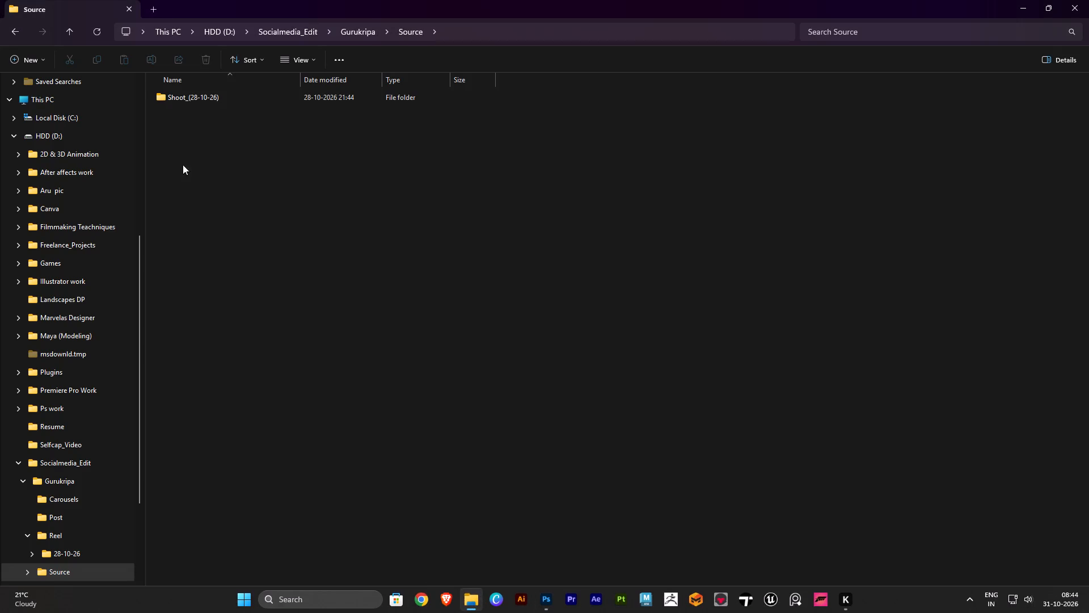
pyautogui.doubleClick(192, 96)
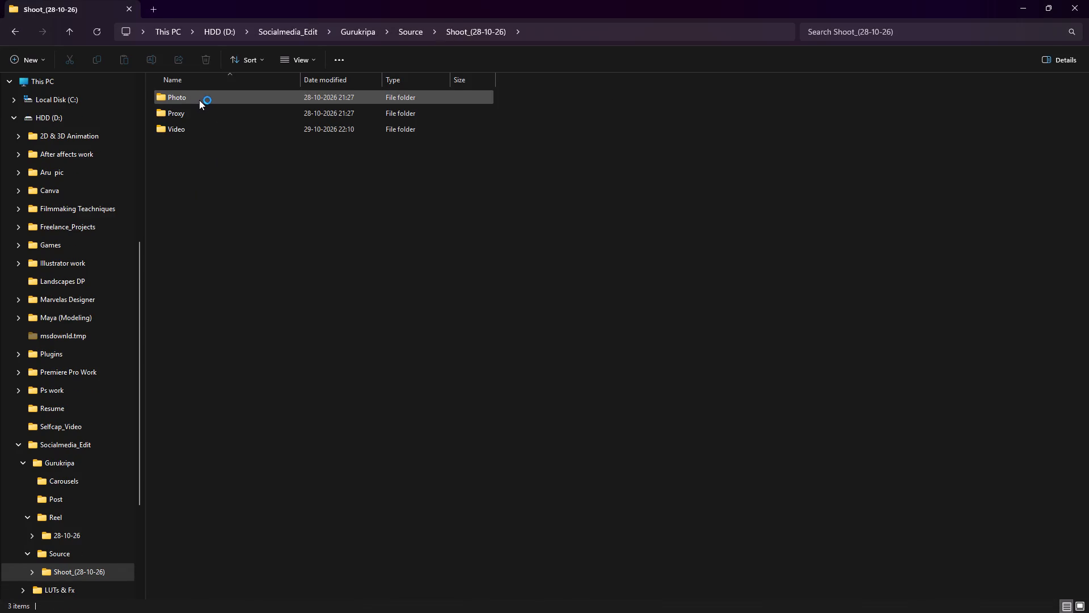
pyautogui.doubleClick(201, 96)
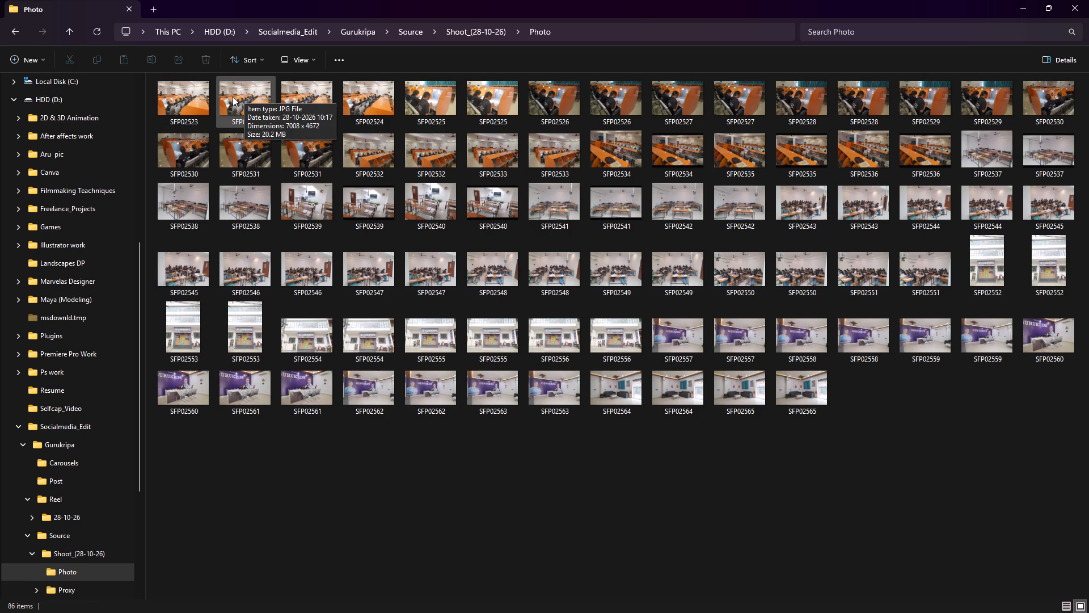
pyautogui.click(261, 59)
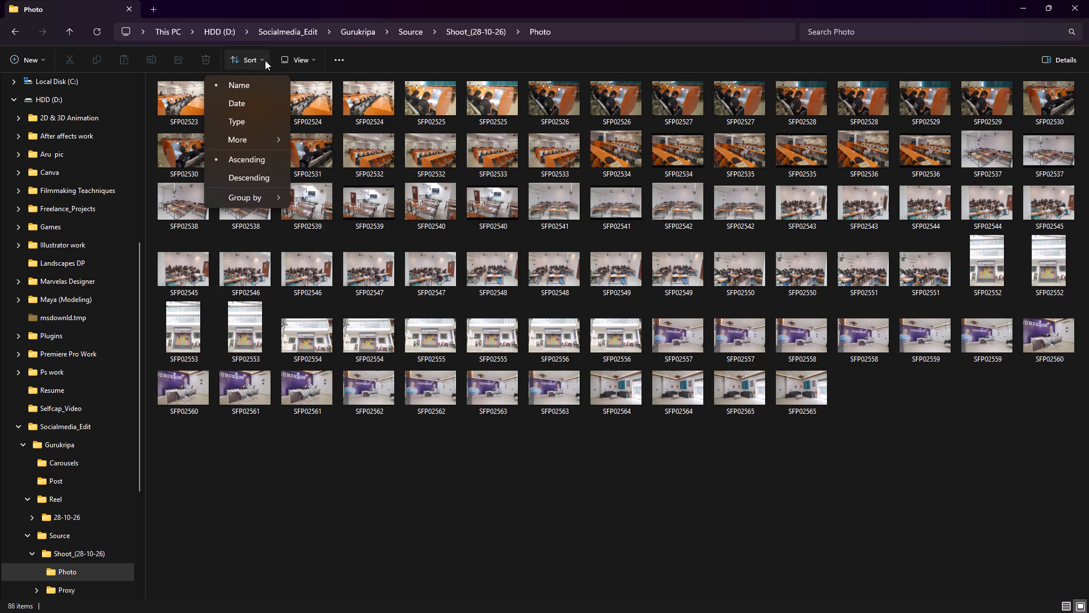
pyautogui.click(237, 127)
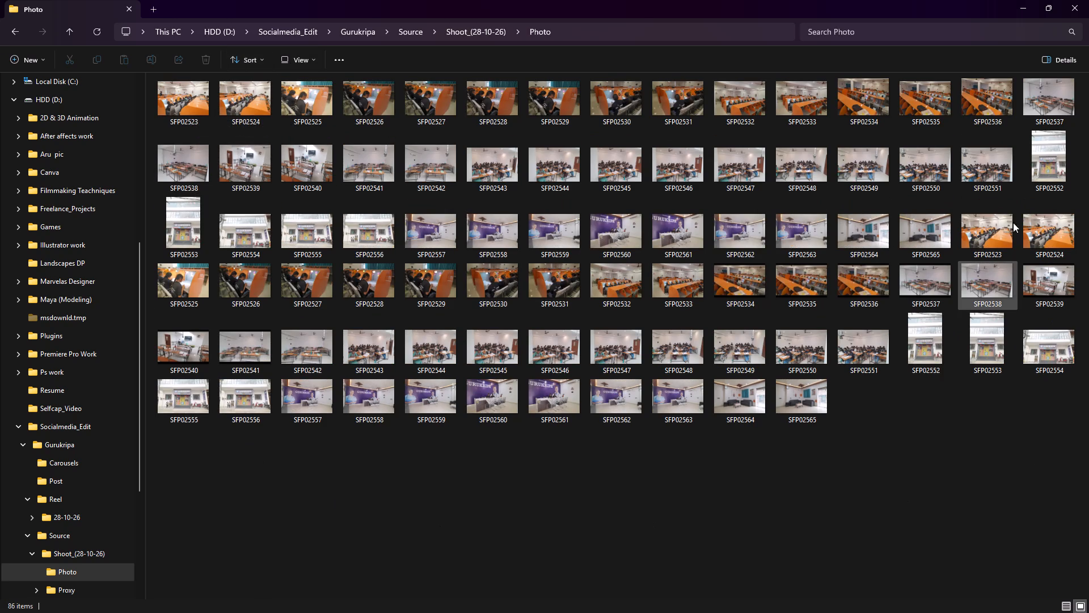
# Open the JPG version of photo SFP02523 from the Photo folder in Photoshop.
pyautogui.click(995, 226)
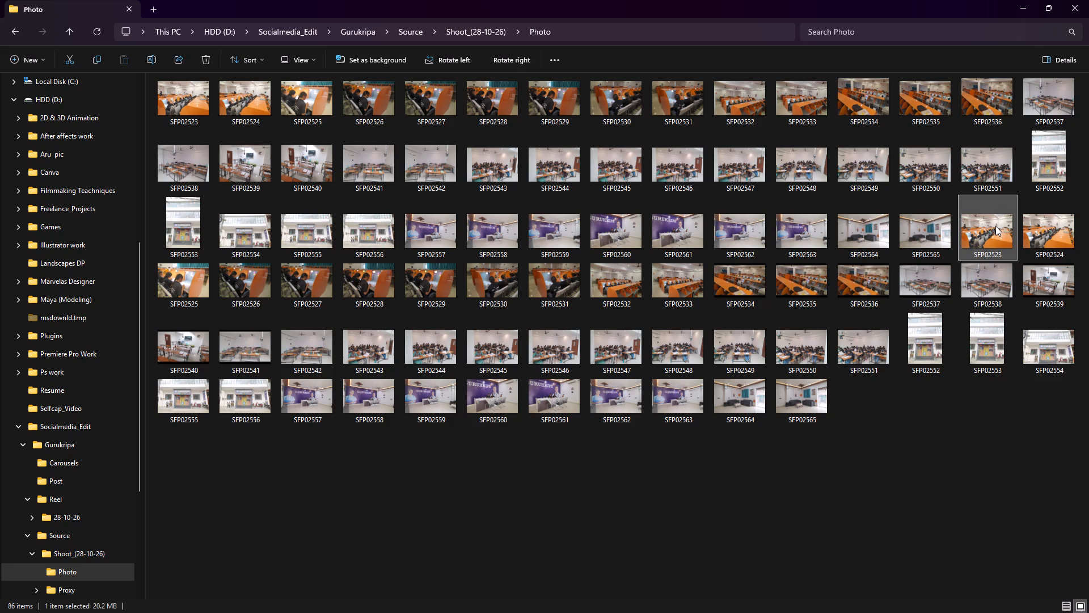
pyautogui.keyDown('shift'); pyautogui.click(809, 393); pyautogui.keyUp('shift')
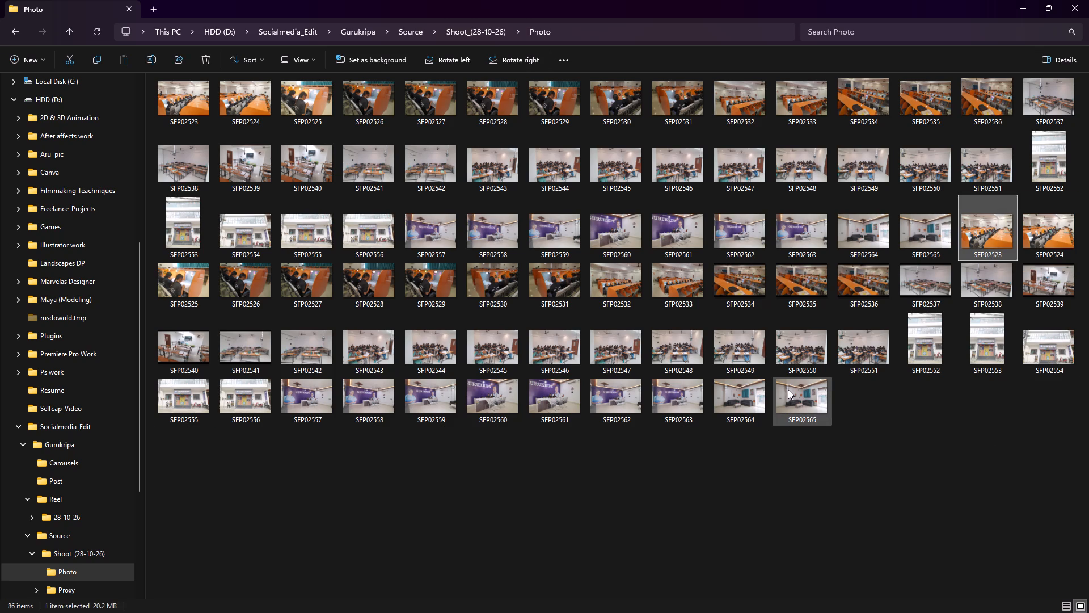
pyautogui.click(1011, 438)
pyautogui.moveTo(987, 226); pyautogui.dragTo(918, 586)
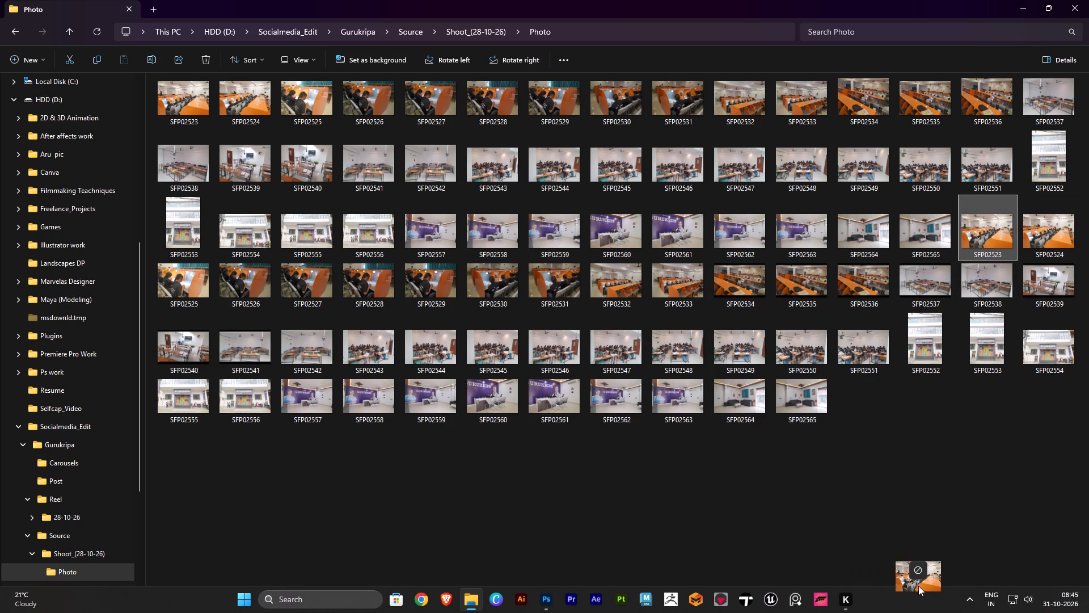
pyautogui.moveTo(918, 586); pyautogui.dragTo(548, 604)
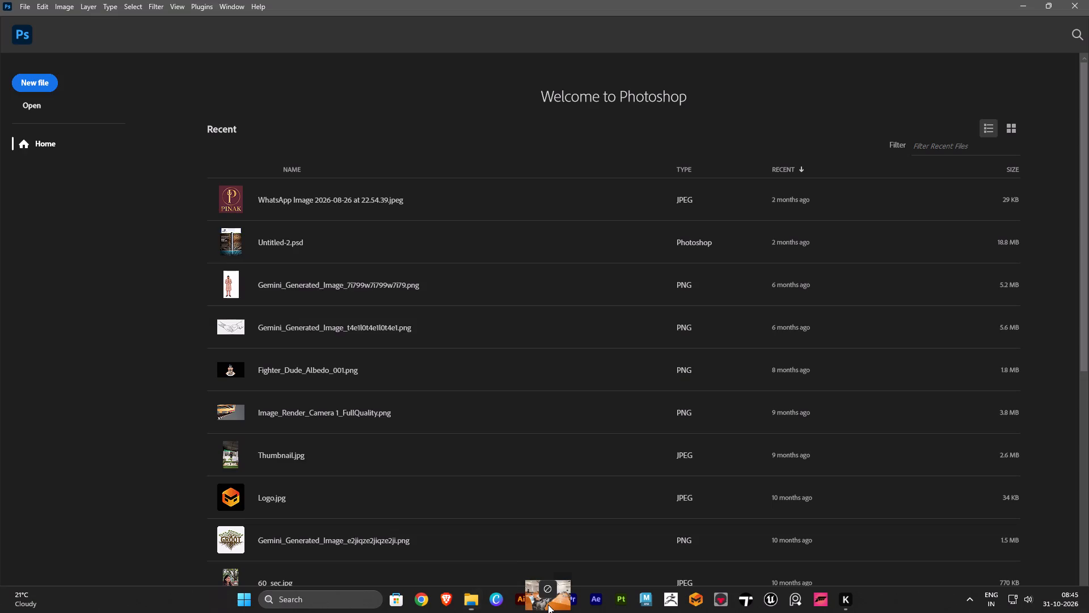
pyautogui.moveTo(548, 604); pyautogui.dragTo(27, 77)
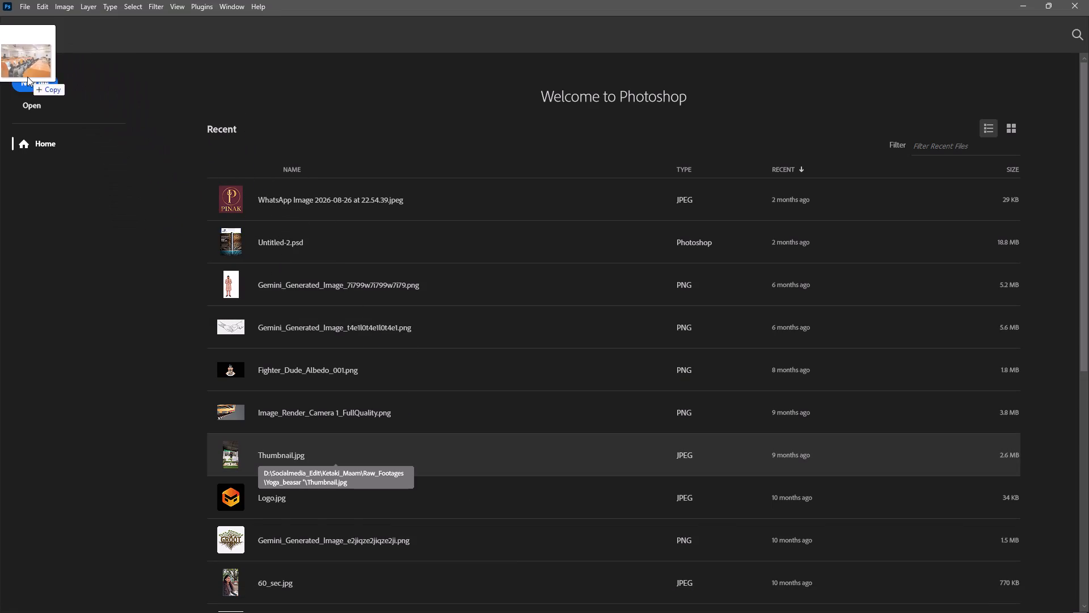
pyautogui.moveTo(27, 77); pyautogui.dragTo(44, 83)
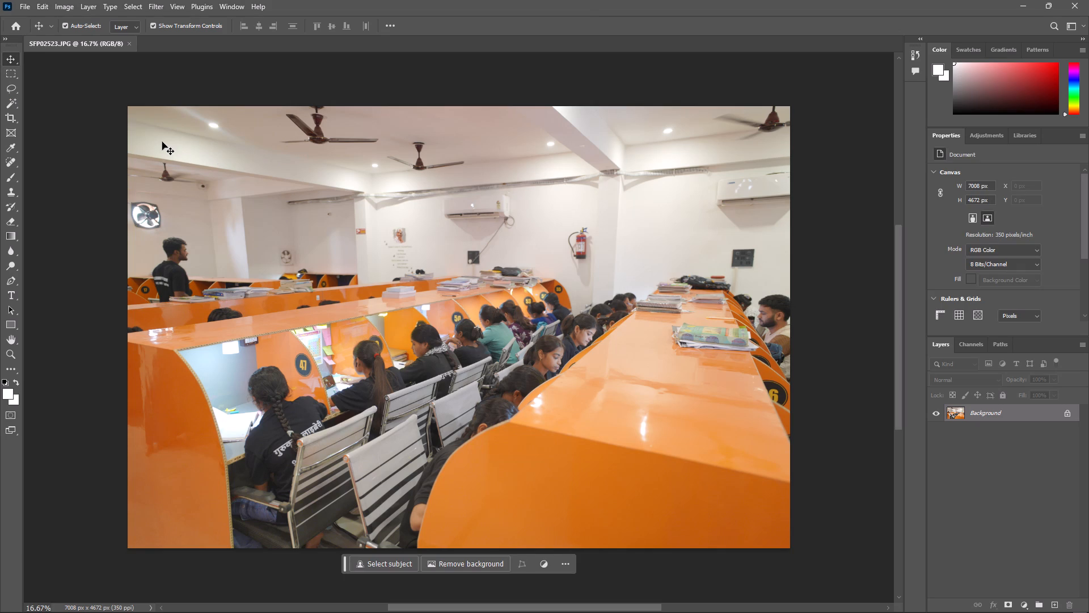
# Add a new empty layer above the Background layer.
pyautogui.click(1055, 605)
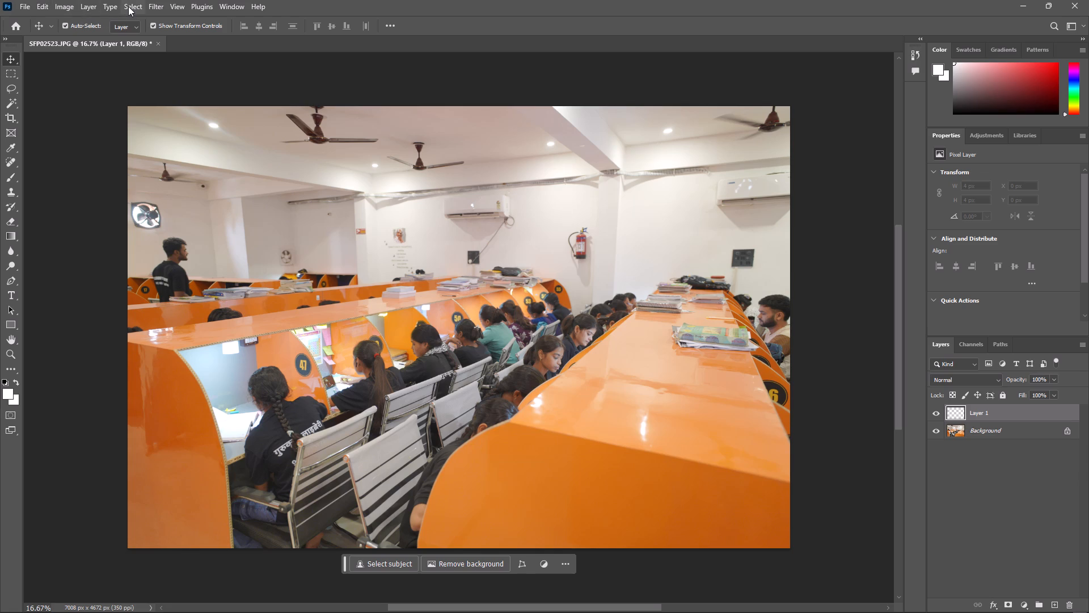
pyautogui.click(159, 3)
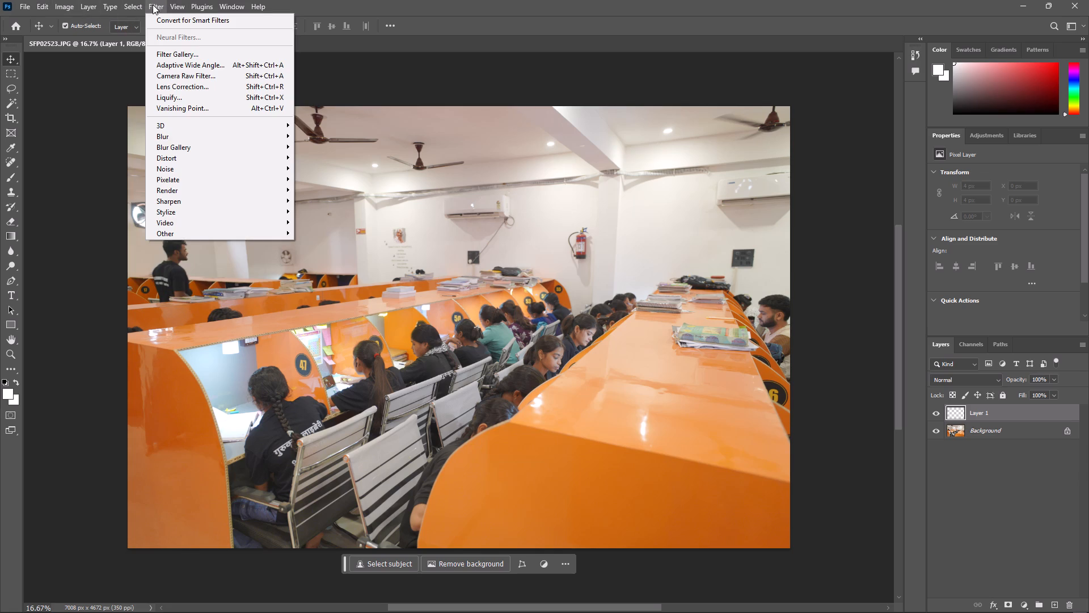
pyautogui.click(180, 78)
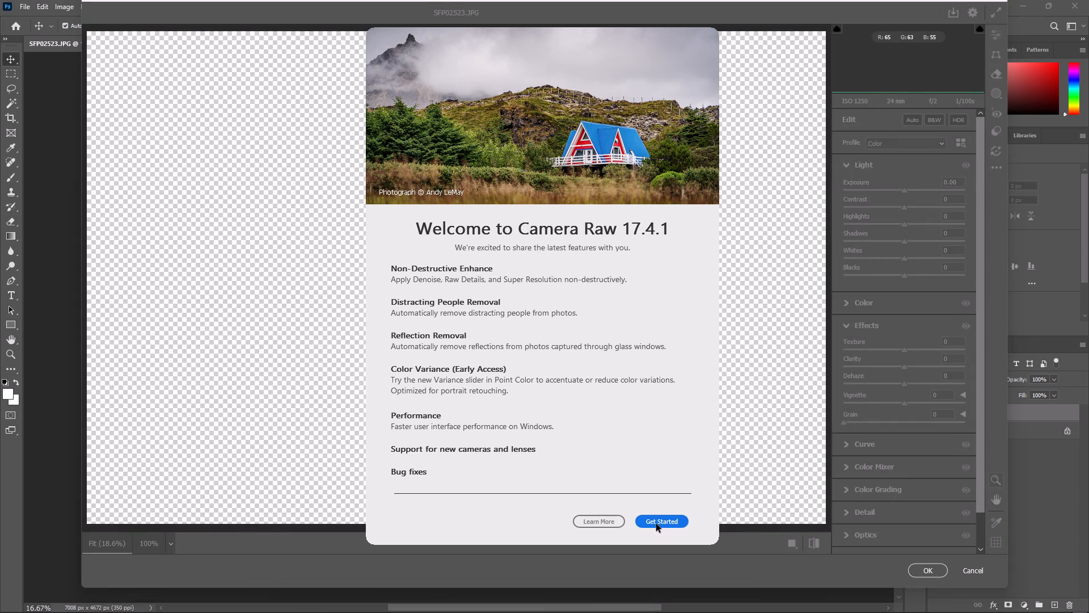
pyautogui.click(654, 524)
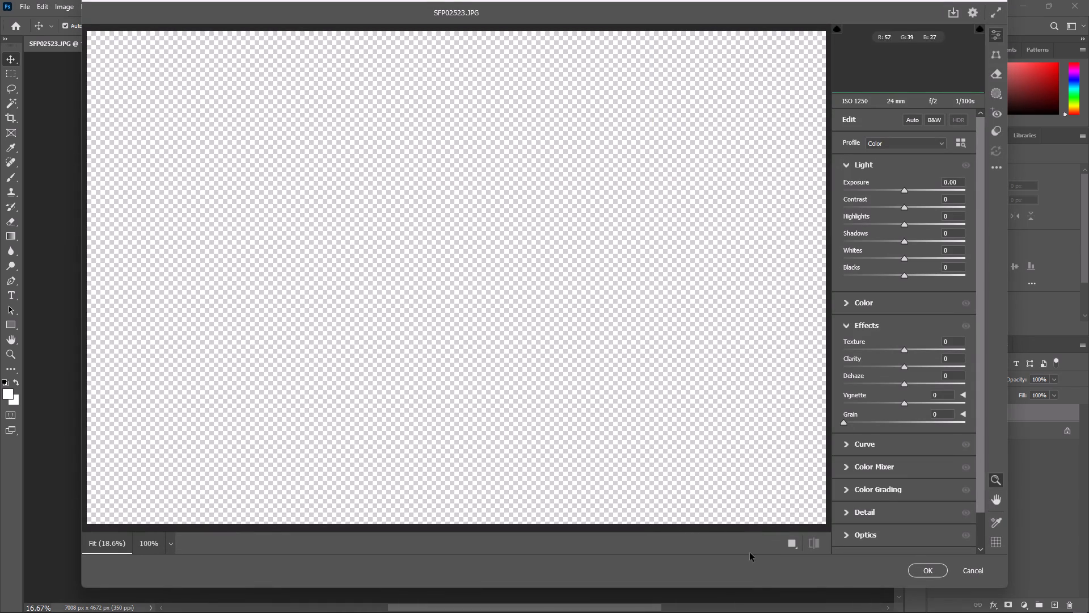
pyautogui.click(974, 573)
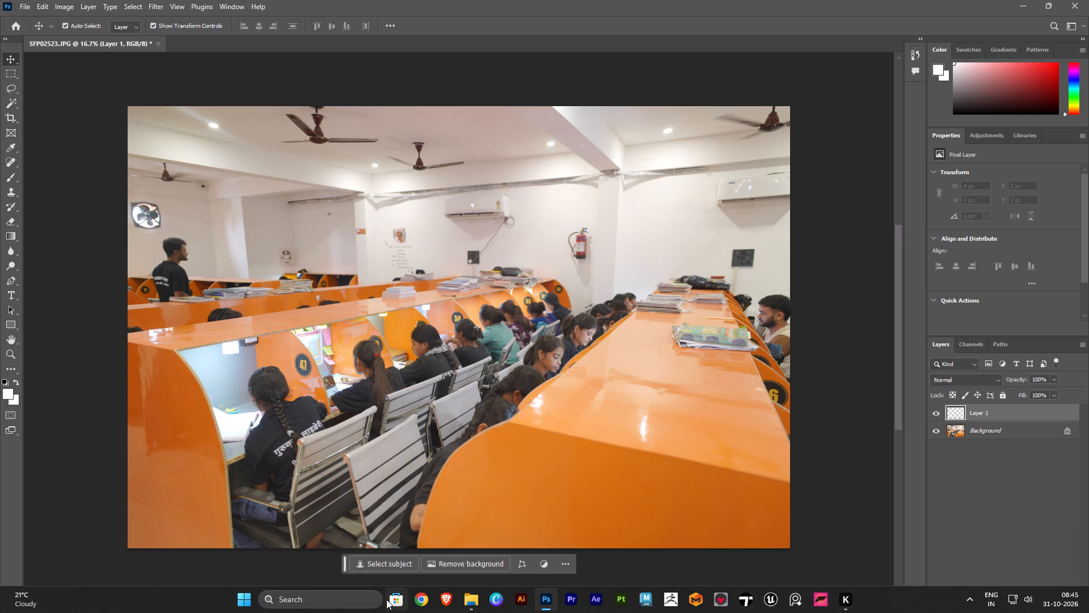
# Switch to Google Chrome and search in a new tab for "how to use luts in photoshop".
pyautogui.click(420, 595)
pyautogui.click(535, 354)
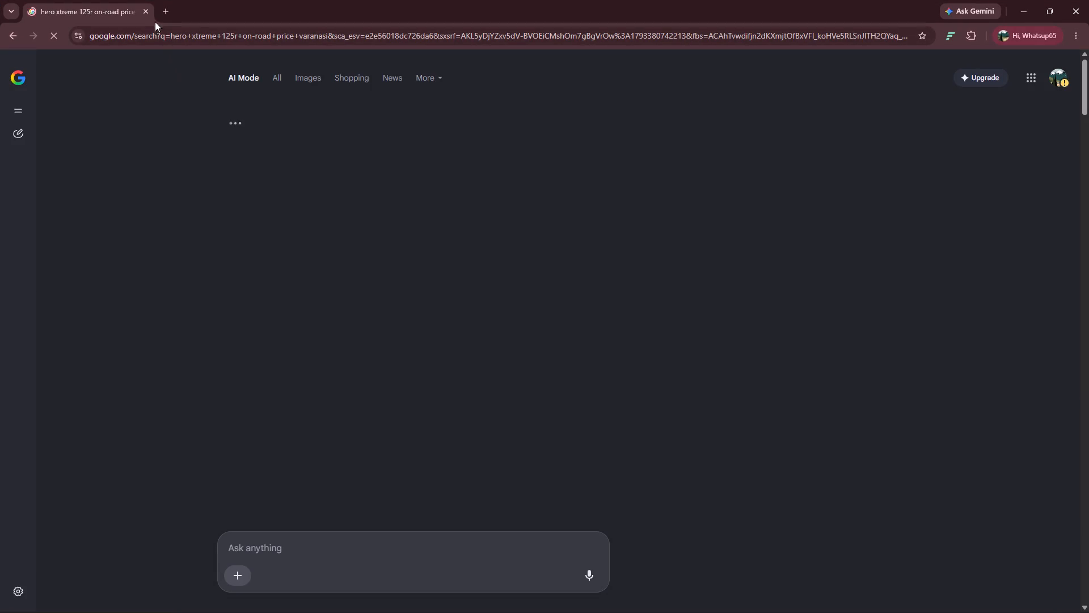
pyautogui.click(169, 9)
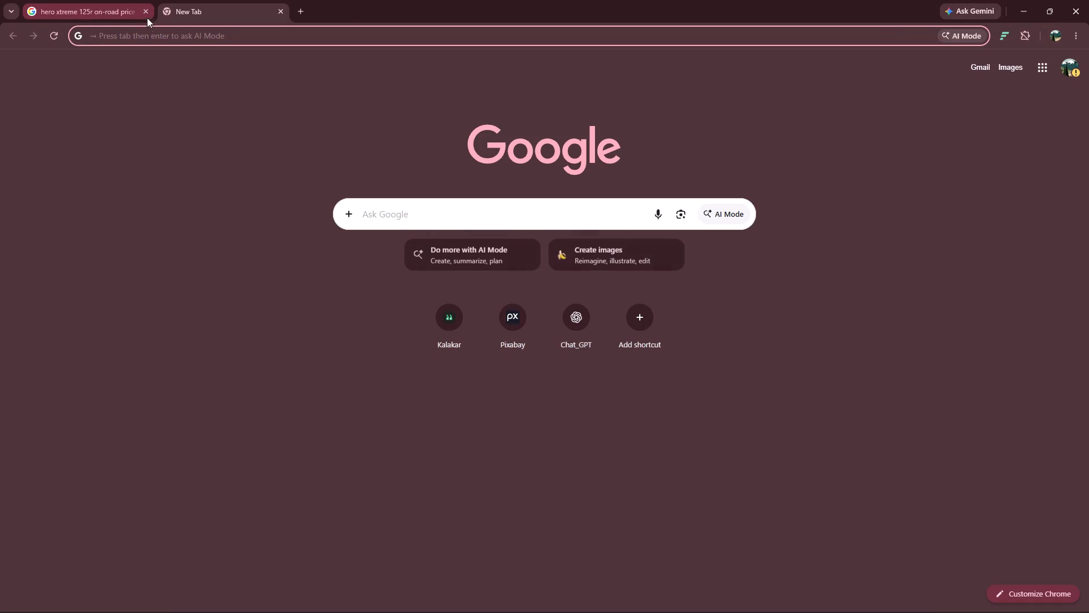
pyautogui.click(455, 223)
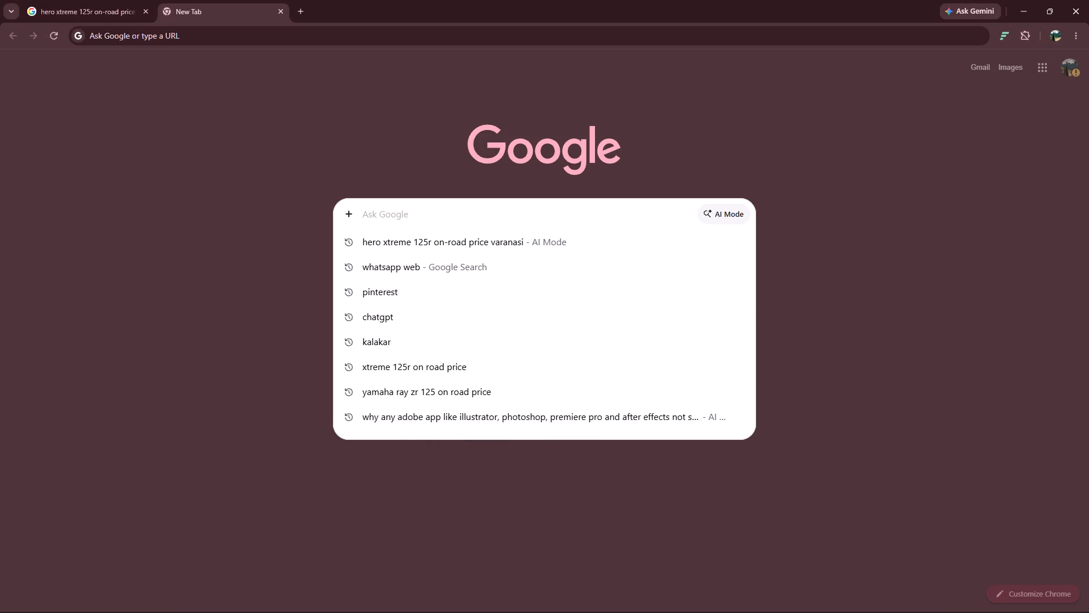
pyautogui.write('can')
pyautogui.press('space')
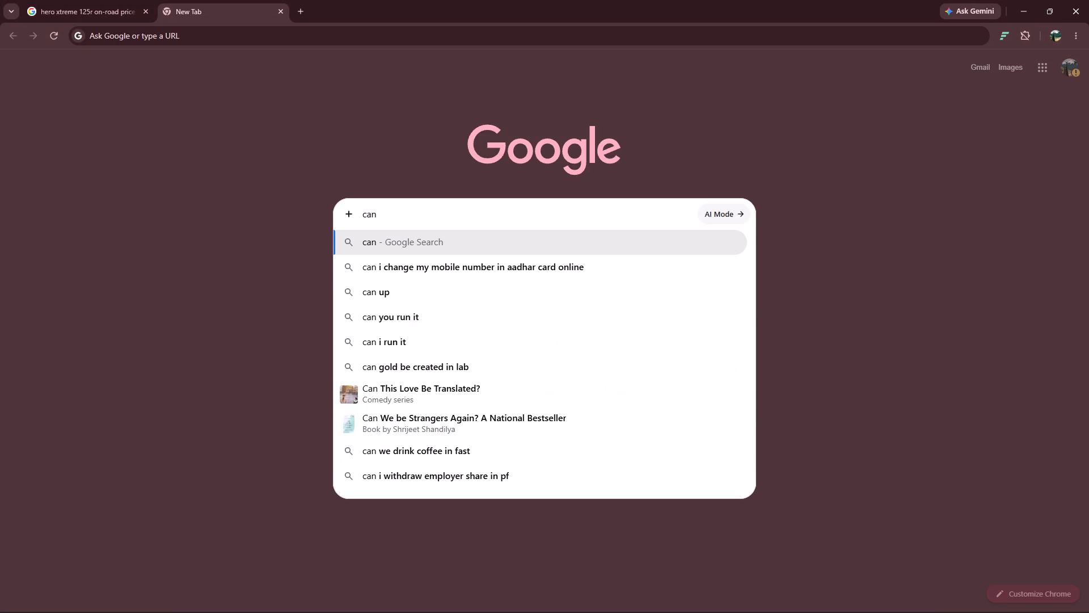
pyautogui.write('we')
pyautogui.press('space')
pyautogui.write('yous')
pyautogui.press('BackSpace')
pyautogui.press('BackSpace')
pyautogui.press('BackSpace')
pyautogui.press('BackSpace')
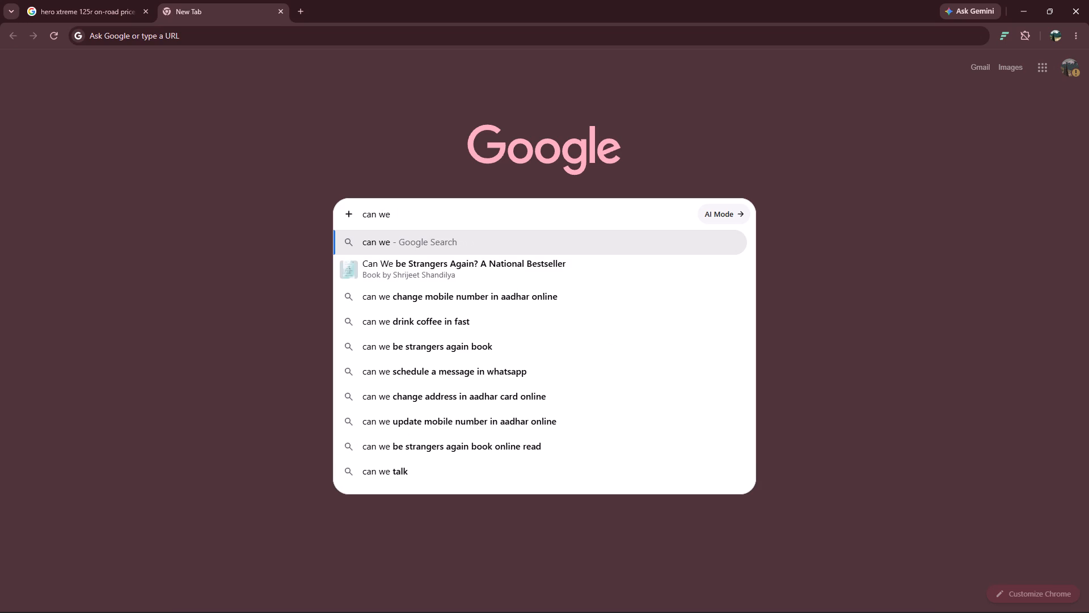
pyautogui.write('use lut')
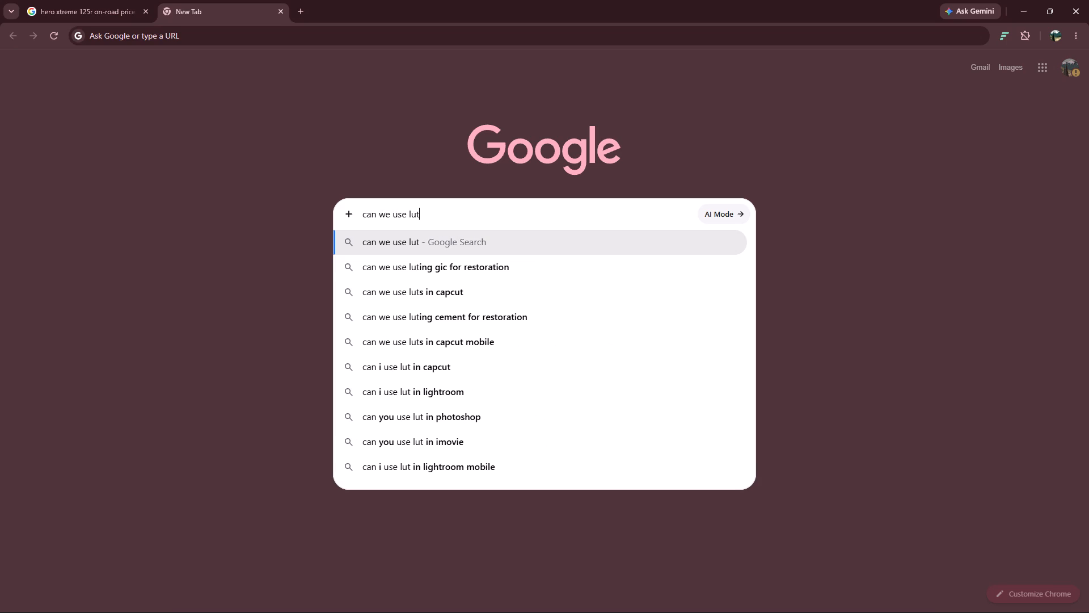
pyautogui.write('s')
pyautogui.press('space')
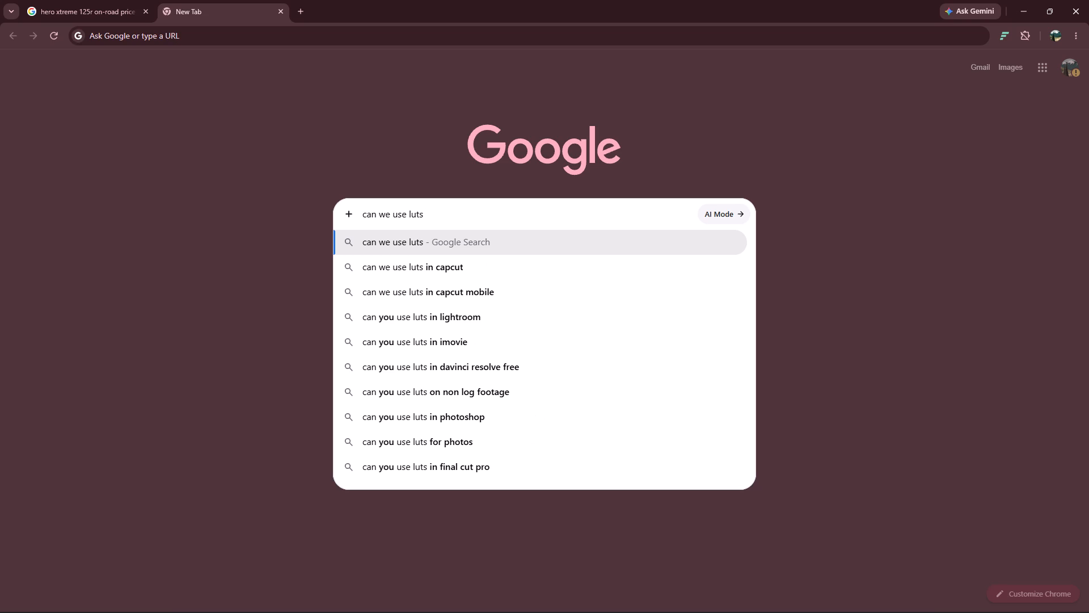
pyautogui.write('in photo')
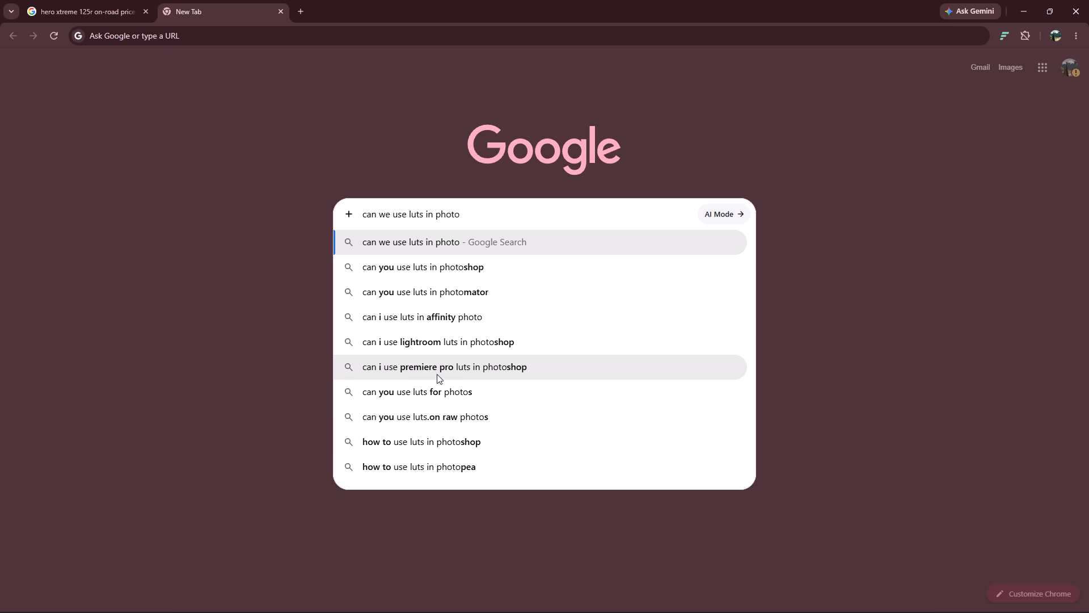
pyautogui.click(445, 448)
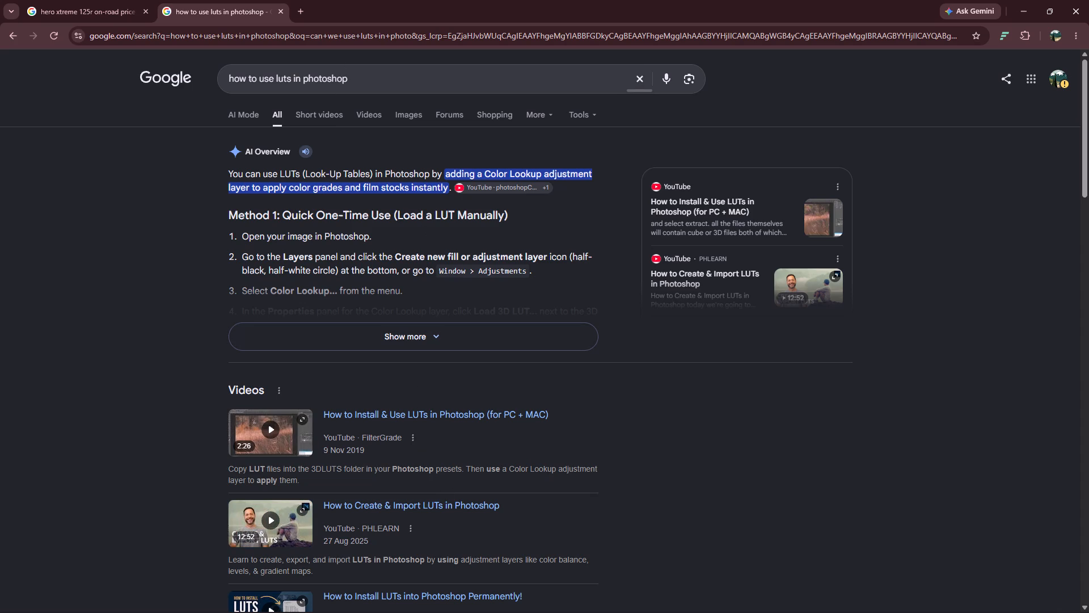
# Change the Google search to "how to make a colorgrading adjustment layer in photoshop".
pyautogui.moveTo(291, 77); pyautogui.dragTo(285, 77)
pyautogui.moveTo(291, 77); pyautogui.dragTo(278, 77)
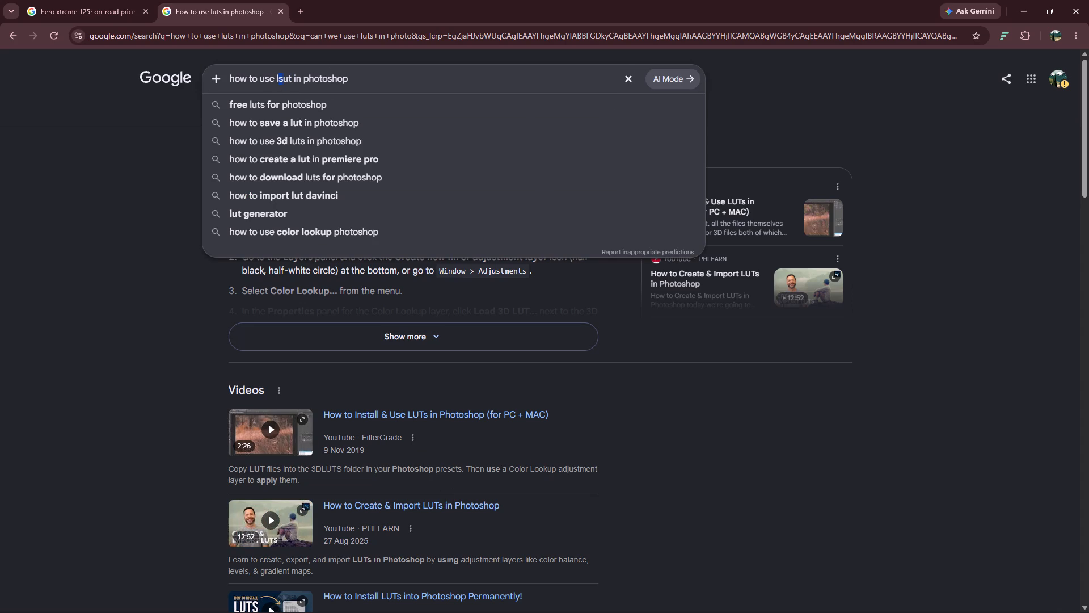
pyautogui.click(289, 79)
pyautogui.click(293, 78)
pyautogui.moveTo(292, 77); pyautogui.dragTo(230, 76)
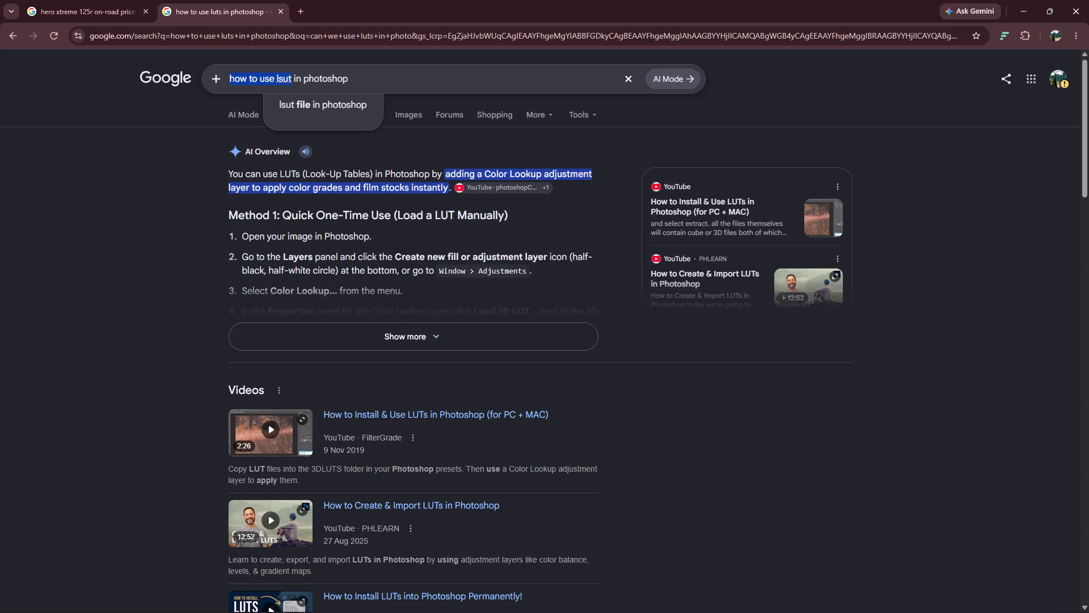
pyautogui.moveTo(230, 76); pyautogui.dragTo(259, 73)
pyautogui.write('make a')
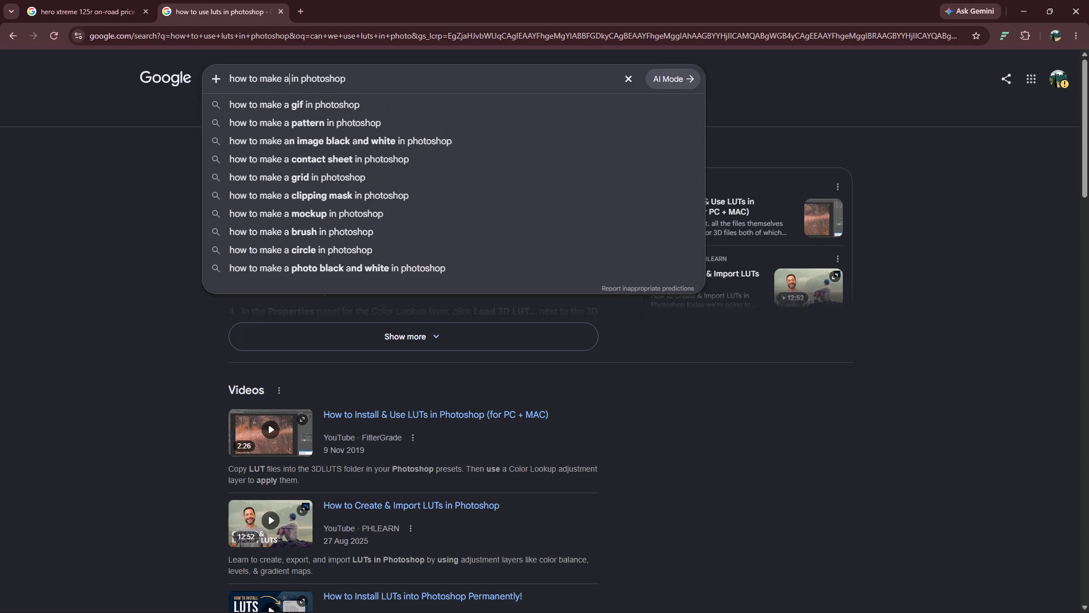
pyautogui.press('space')
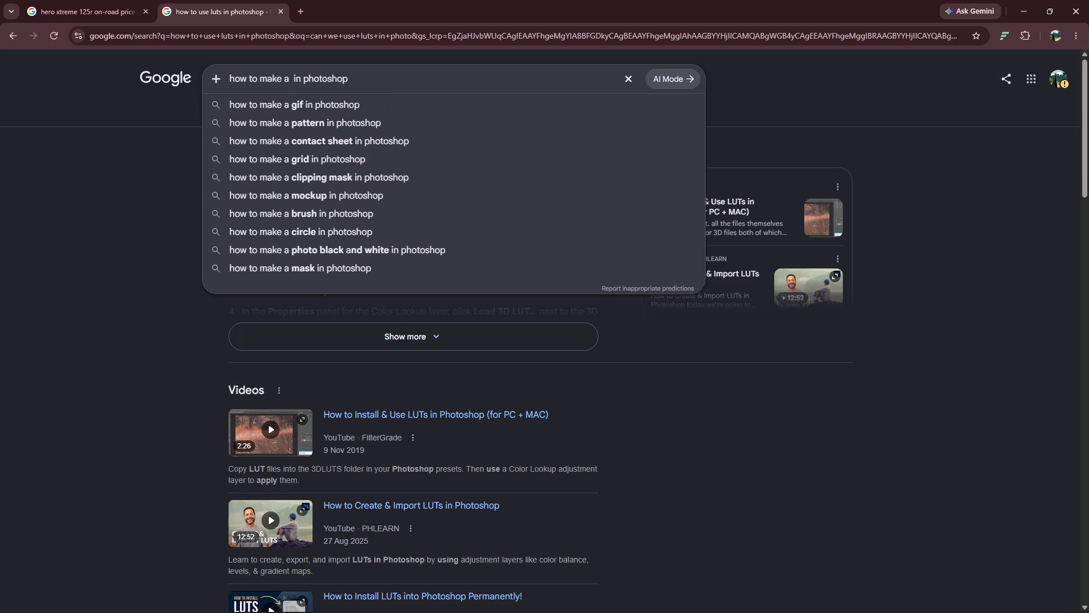
pyautogui.write('colo')
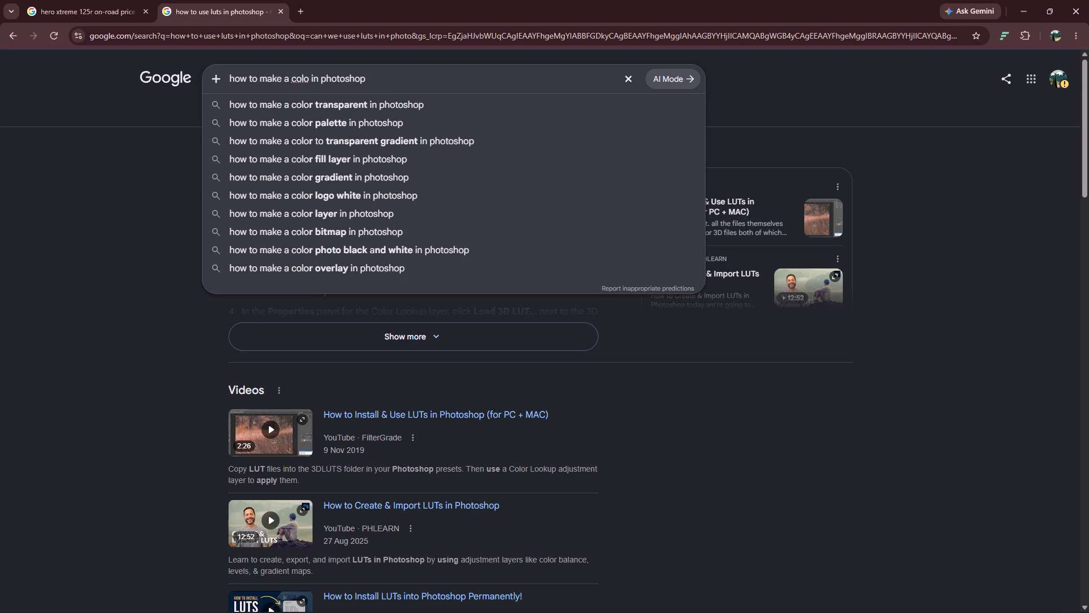
pyautogui.write('rgrading layer')
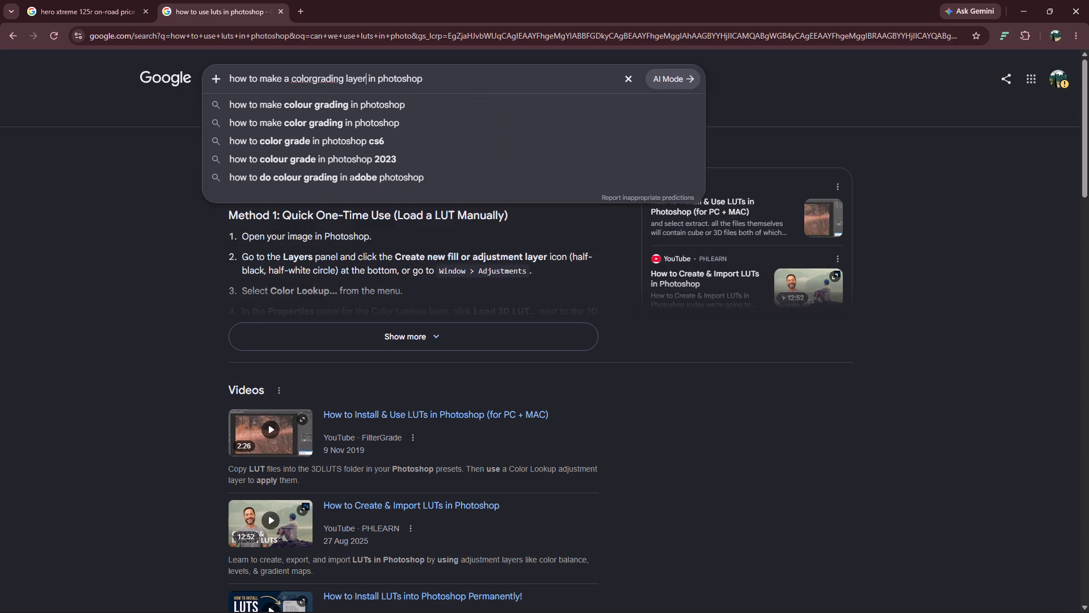
pyautogui.press('space')
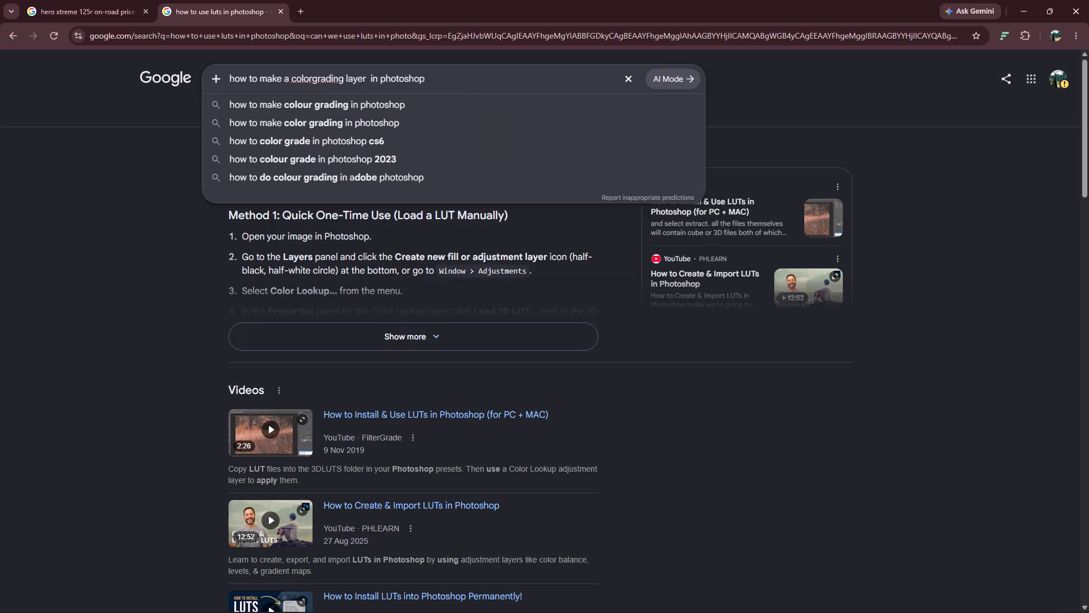
pyautogui.press('Left')
pyautogui.press('Left')
pyautogui.press('Left')
pyautogui.press('Left')
pyautogui.press('Left')
pyautogui.press('Left')
pyautogui.press('Left')
pyautogui.press('space')
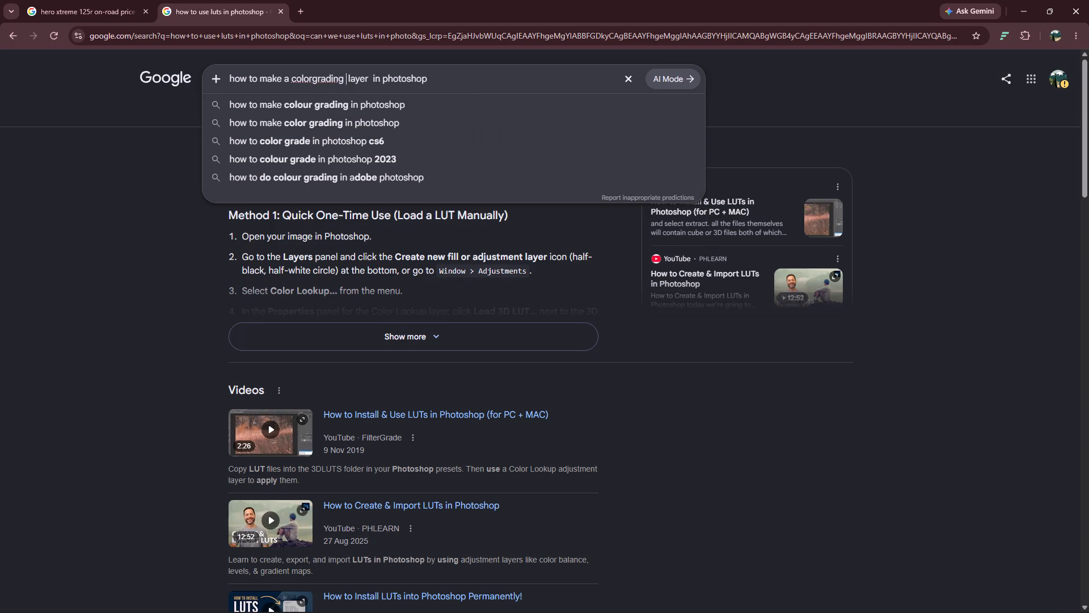
pyautogui.write('a')
pyautogui.write('djust')
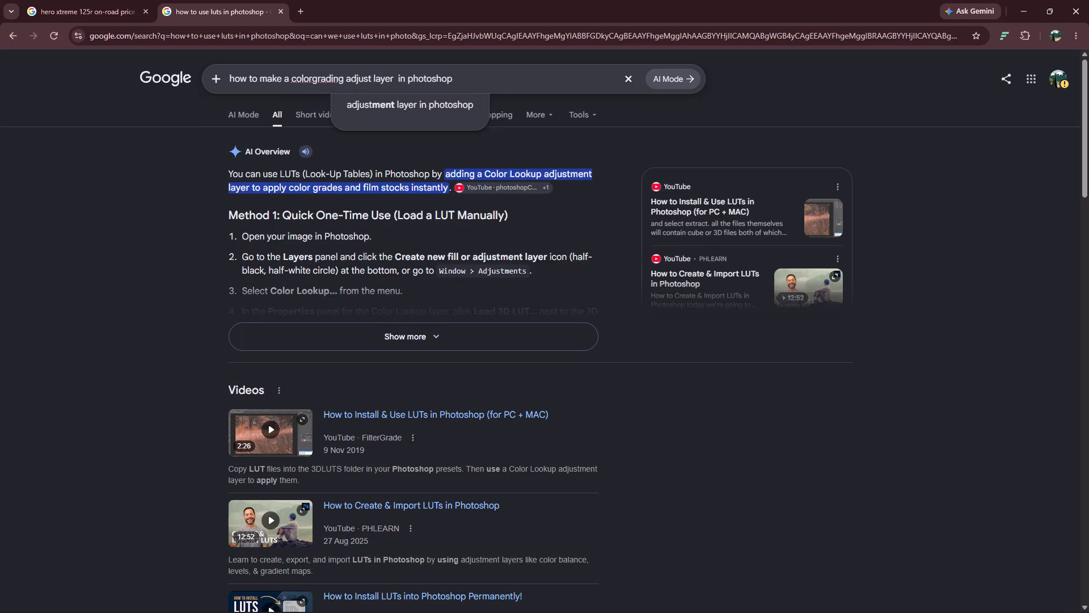
pyautogui.click(402, 103)
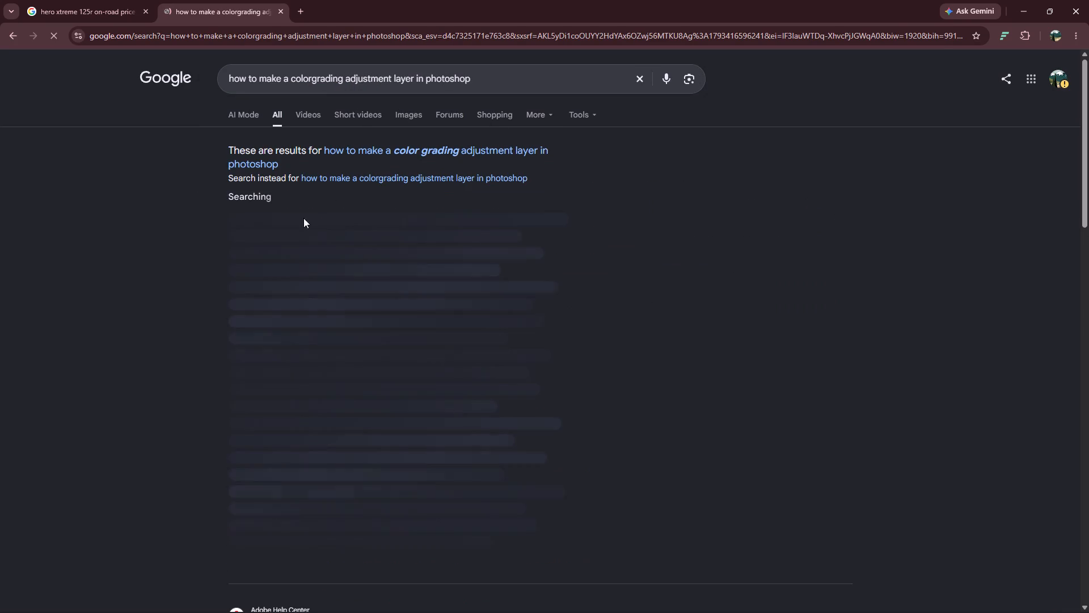
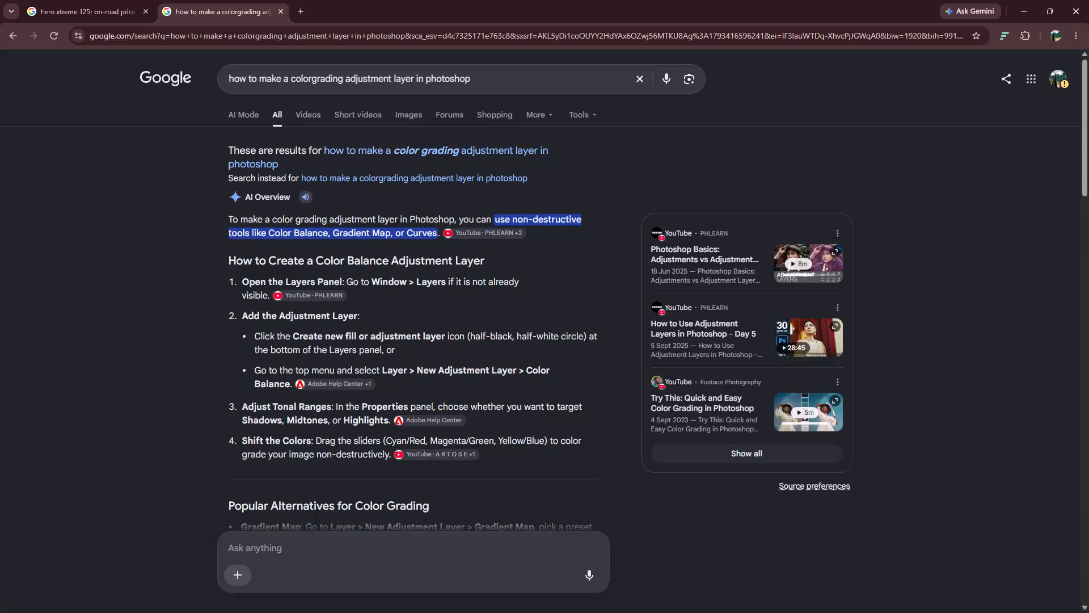
# Read through the AI Overview on making a color grading adjustment layer, including the popular alternatives for color grading.
pyautogui.scroll(-4, 265, 334)
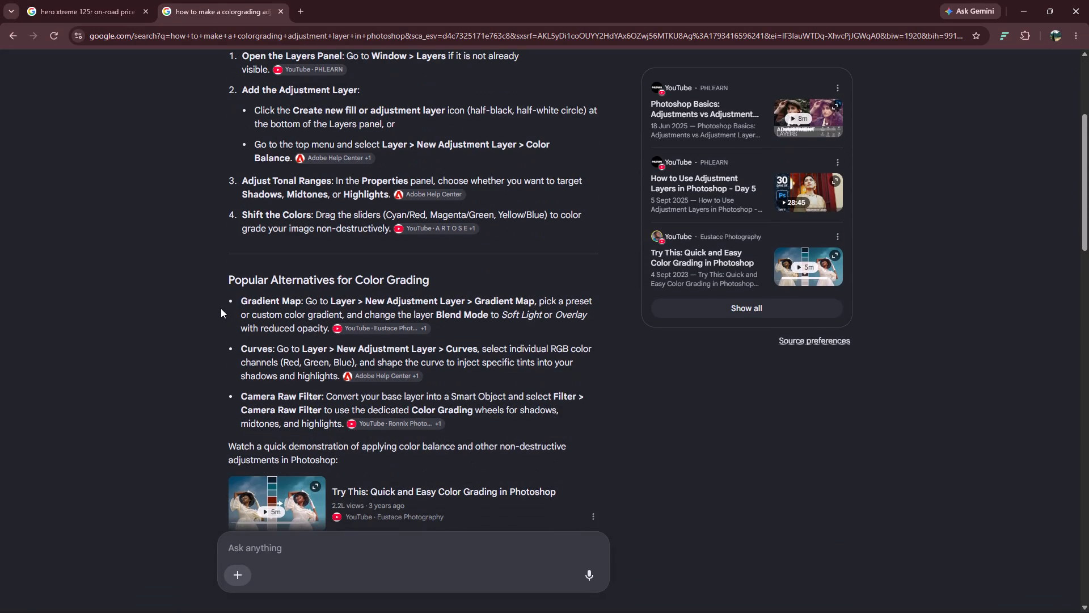
# Open the video "Try This: Quick and Easy Color Grading in Photoshop" from the AI Overview.
pyautogui.scroll(-3, 220, 308)
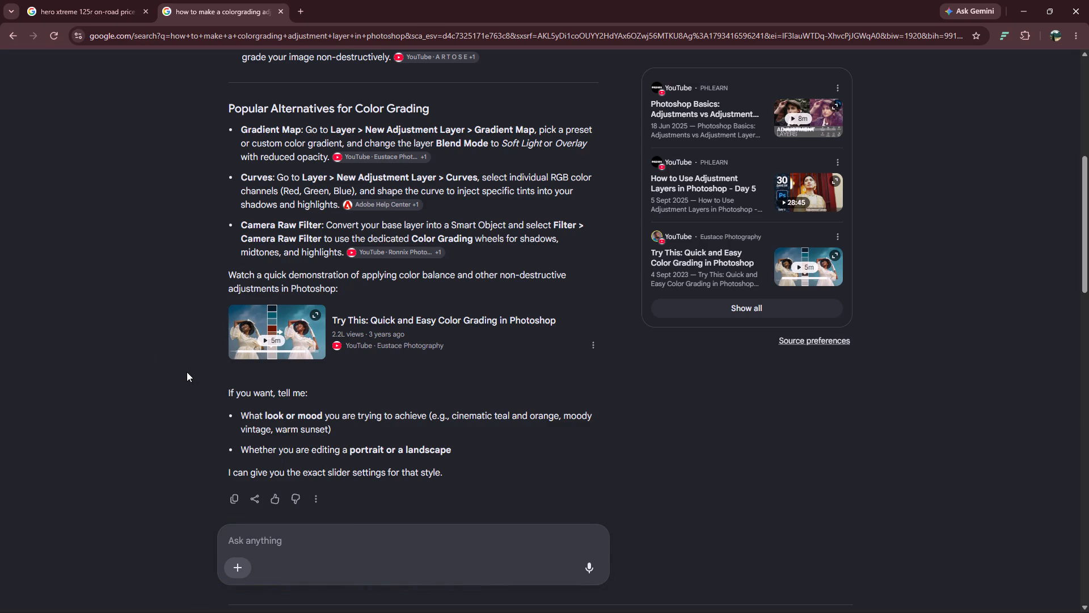
pyautogui.click(290, 323)
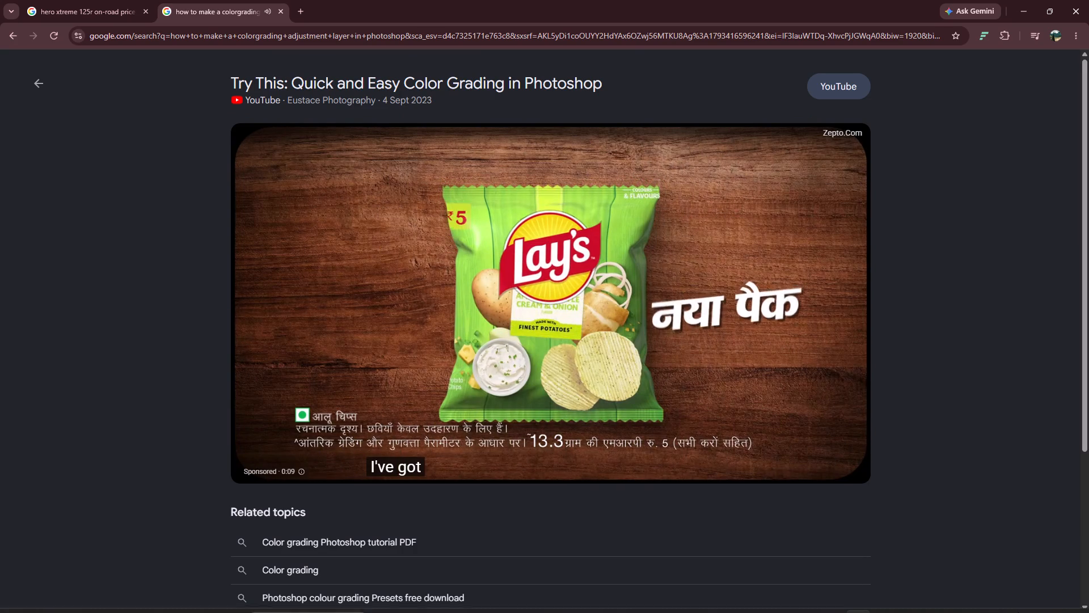
# Switch the system sound output device to Speakers (Realtek(R) Audio).
pyautogui.click(1014, 596)
pyautogui.click(1059, 527)
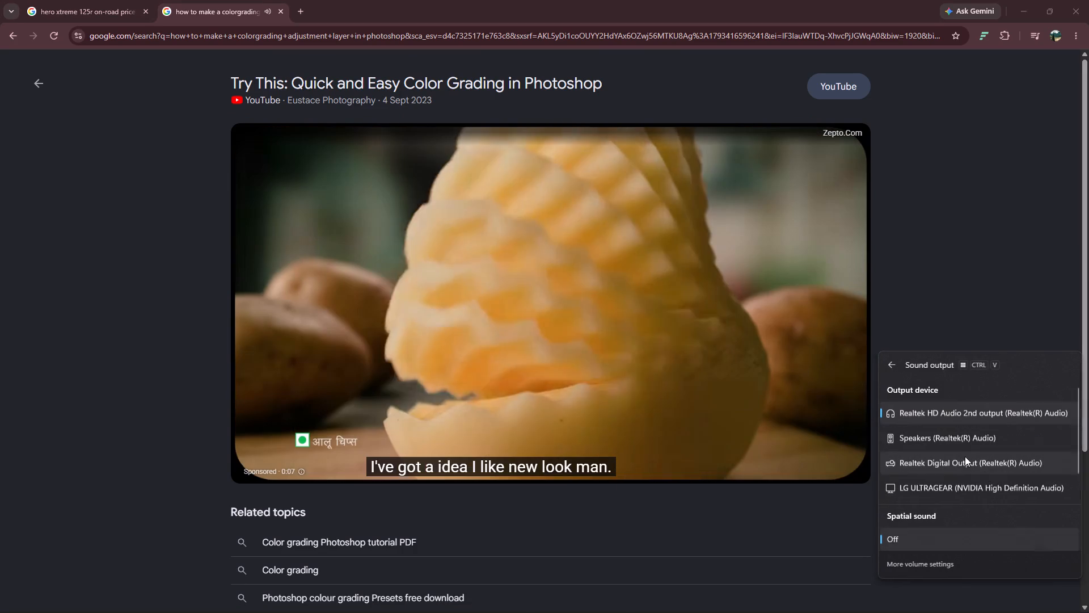
pyautogui.click(939, 444)
pyautogui.click(948, 325)
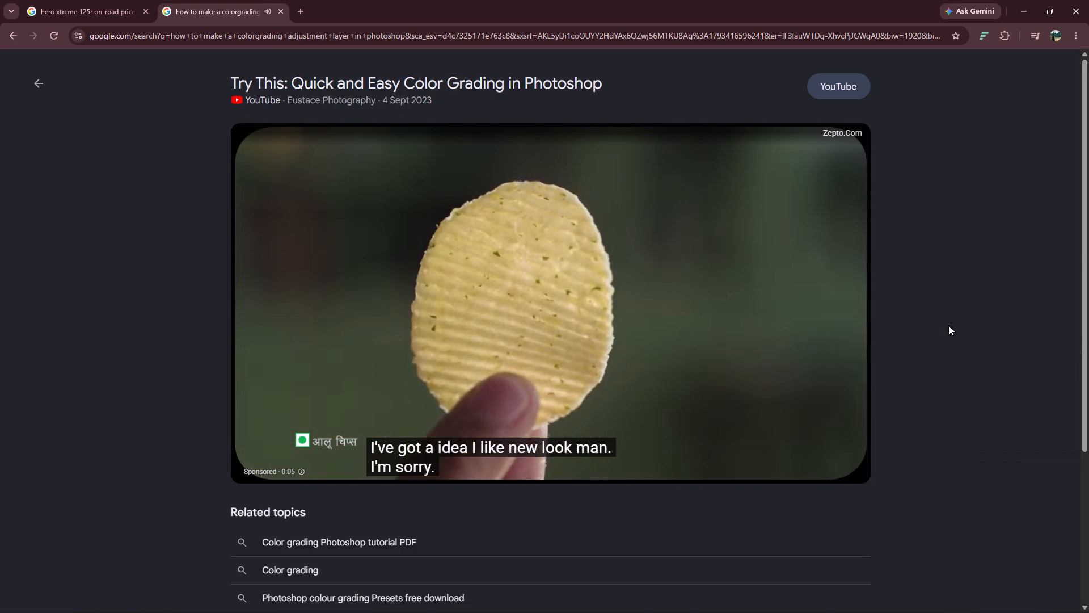
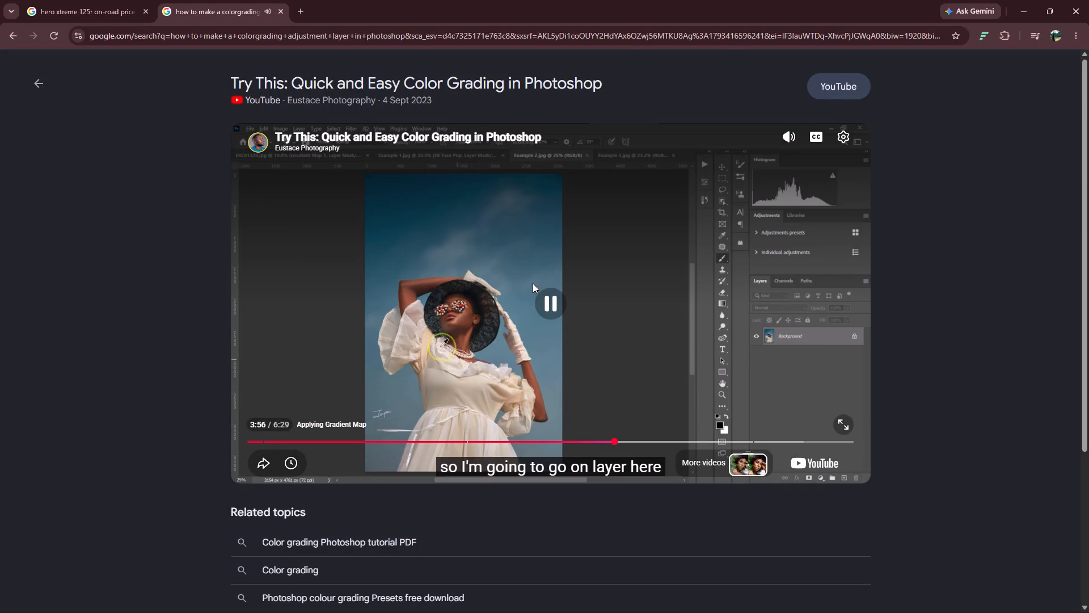
# Pause the tutorial video at the part on adding a new adjustment layer.
pyautogui.click(539, 299)
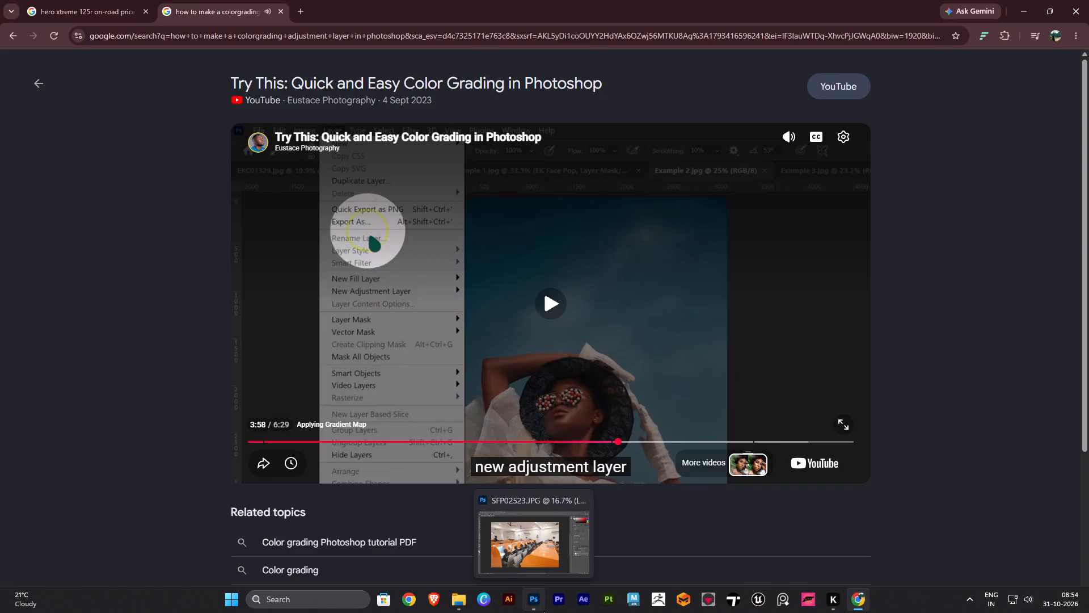
# Switch to Photoshop and delete the empty Layer 1 above the Background in SFP02523.
pyautogui.click(533, 608)
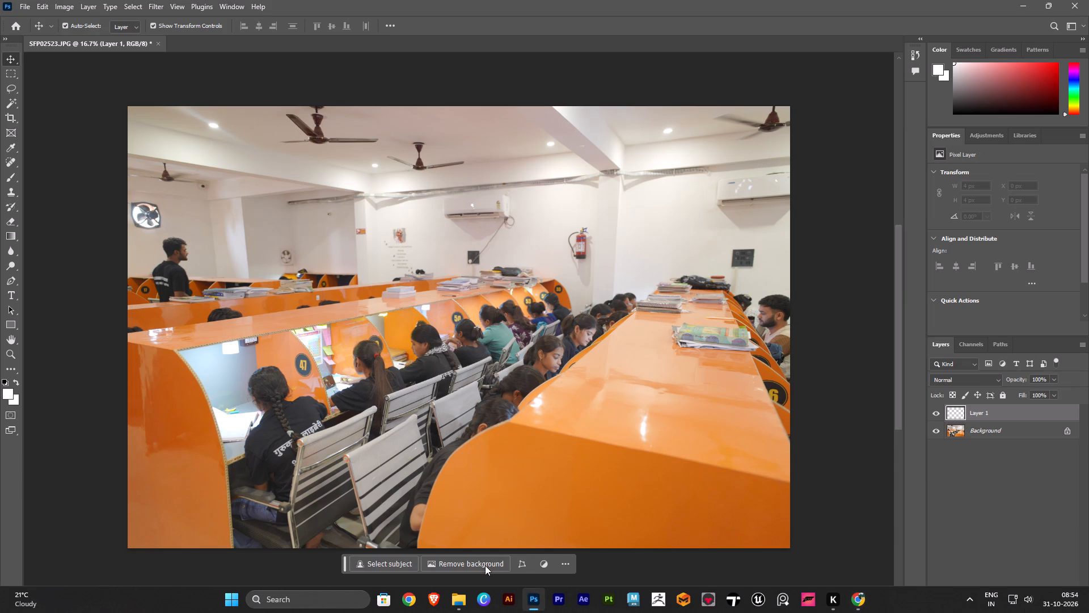
pyautogui.rightClick(989, 410)
pyautogui.click(1009, 492)
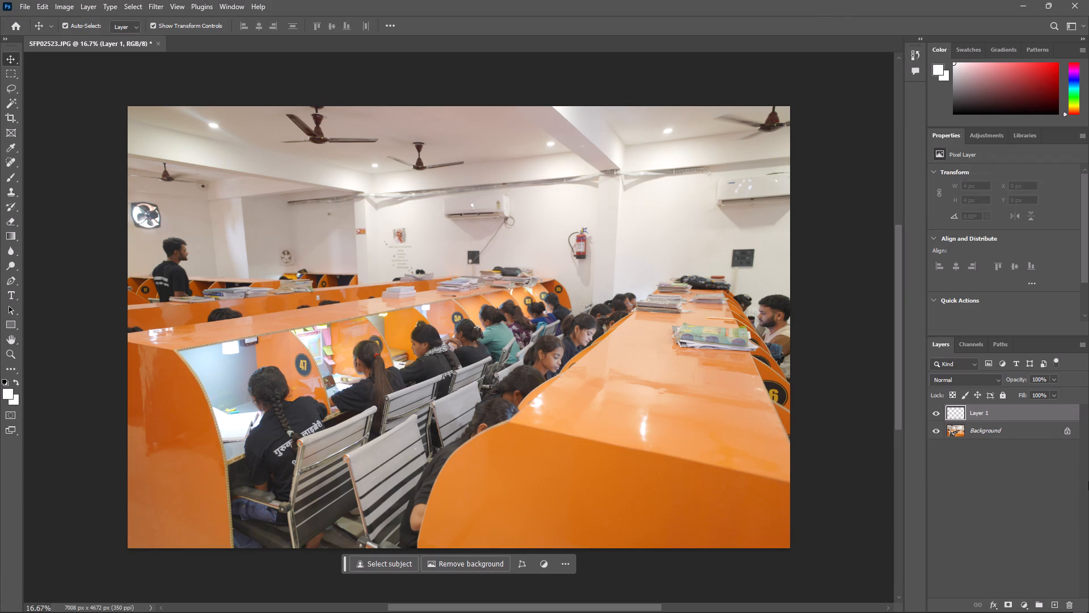
pyautogui.click(1071, 606)
pyautogui.click(495, 235)
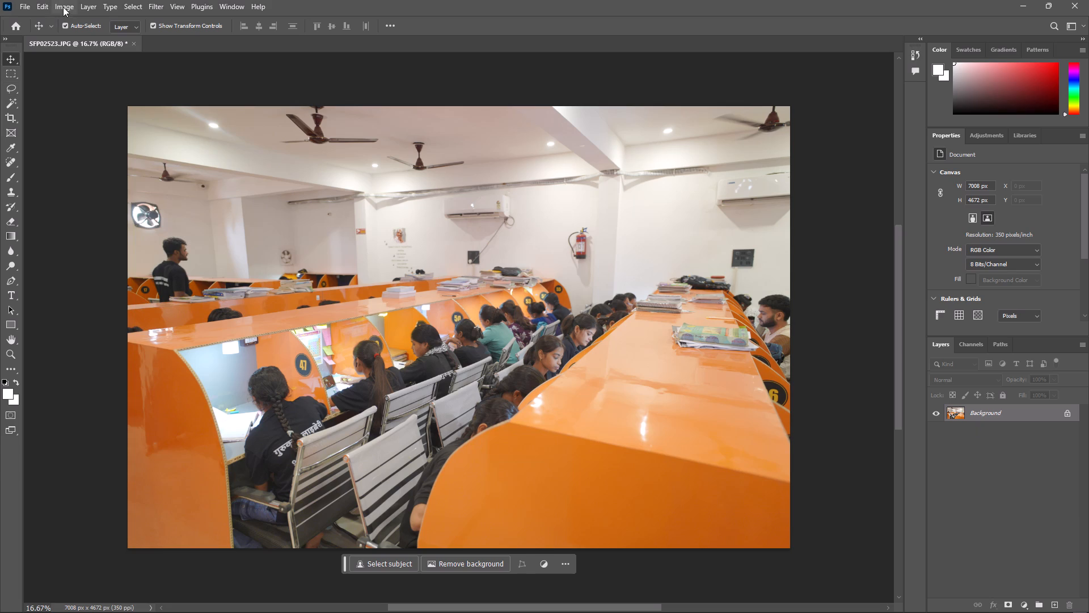
# Add a Gradient Map adjustment layer above the photo with Soft Light mode and 30% opacity.
pyautogui.click(85, 6)
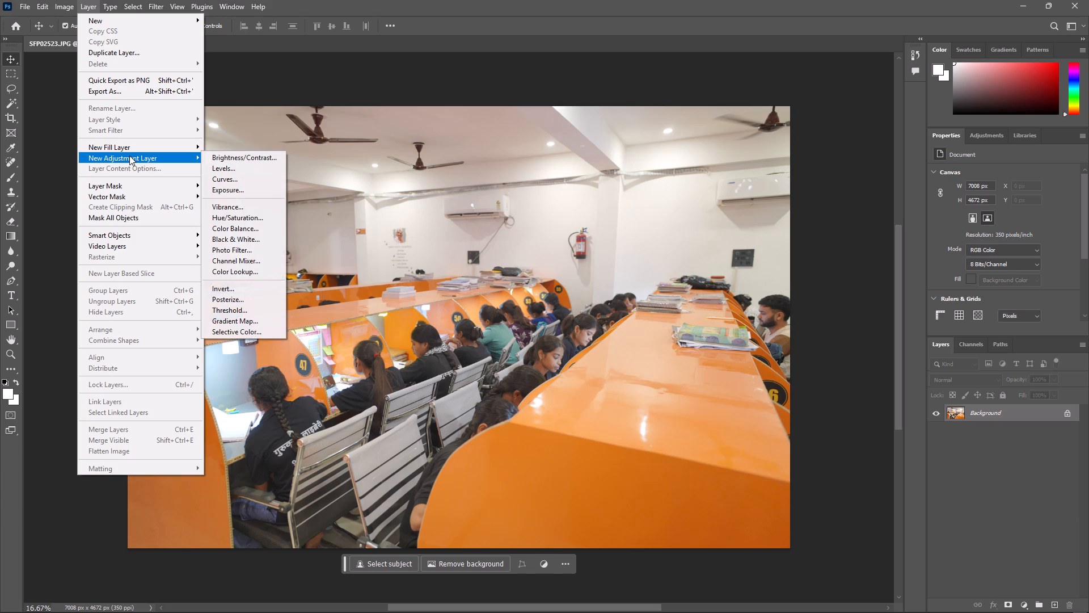
pyautogui.click(223, 325)
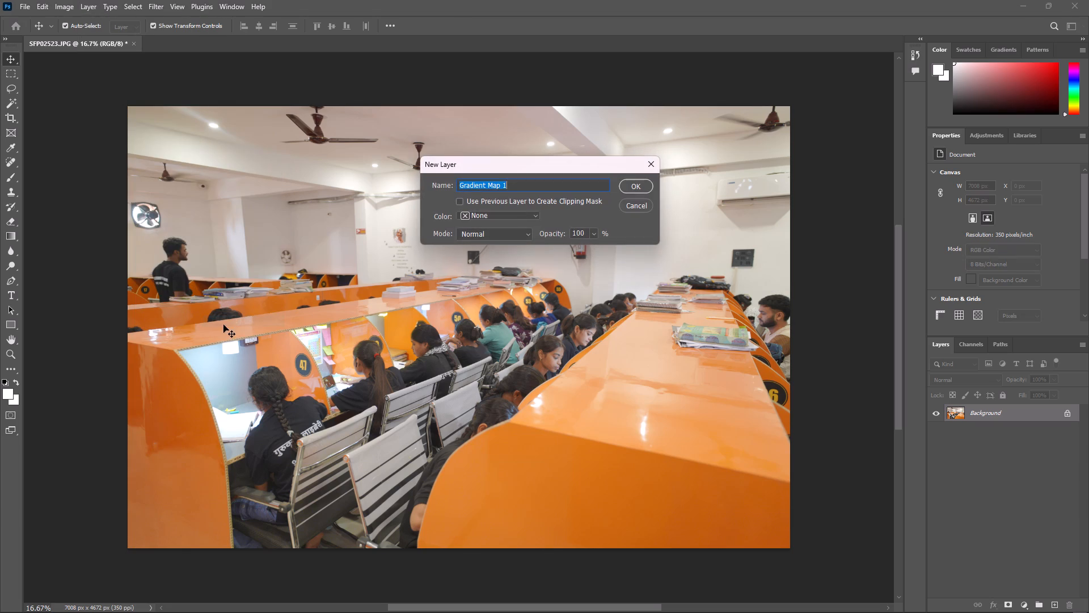
pyautogui.click(479, 233)
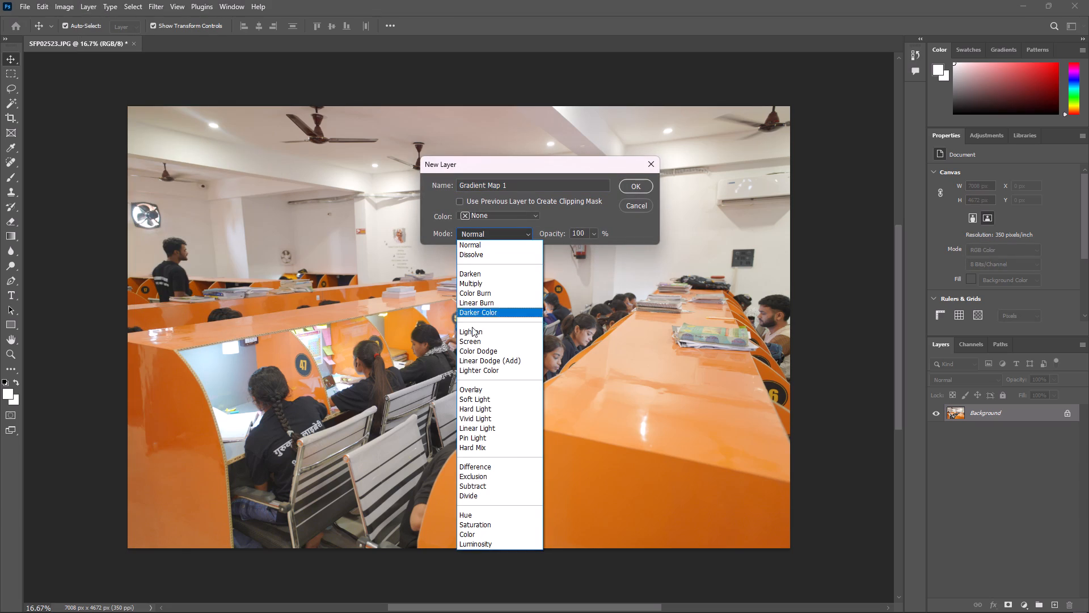
pyautogui.click(482, 402)
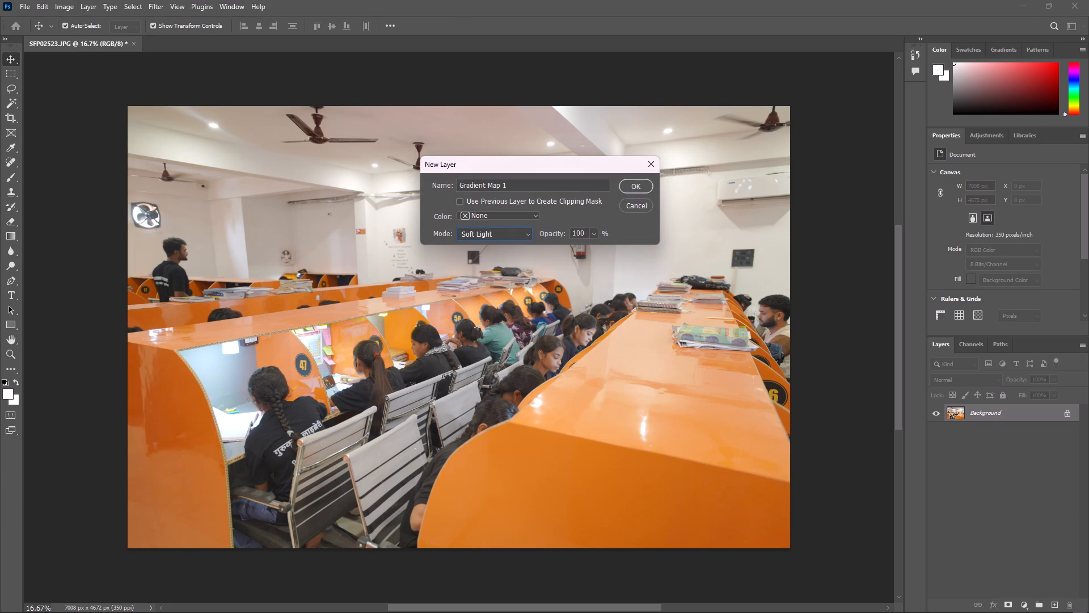
pyautogui.click(581, 235)
pyautogui.tripleClick(581, 235)
pyautogui.write('30')
pyautogui.click(530, 216)
pyautogui.click(530, 216)
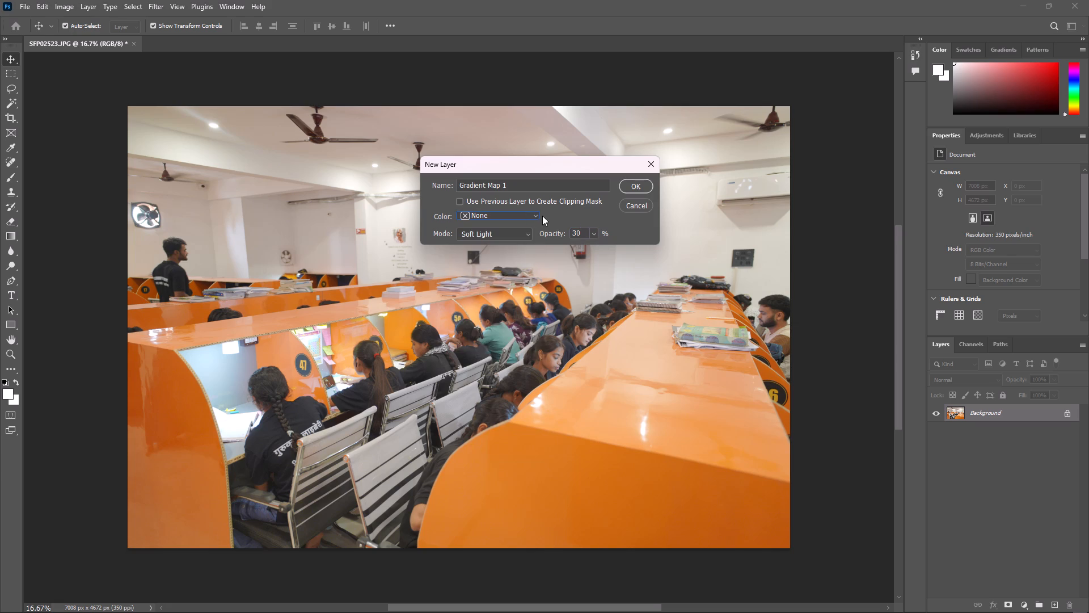
pyautogui.click(641, 191)
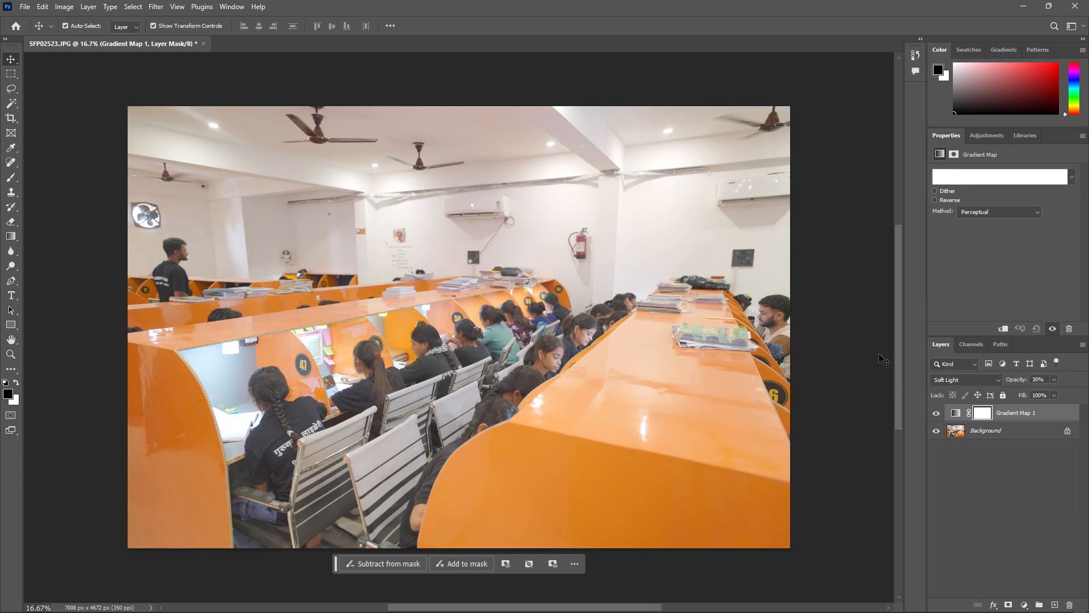
# Change the Gradient Map's gradient type to Noise with 30% roughness.
pyautogui.click(956, 413)
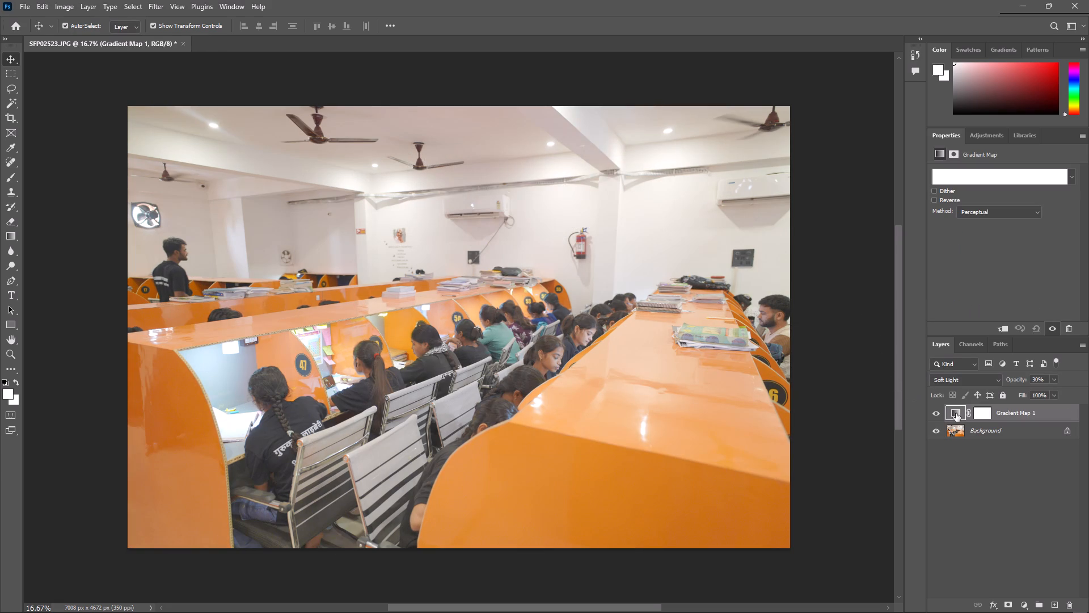
pyautogui.doubleClick(956, 415)
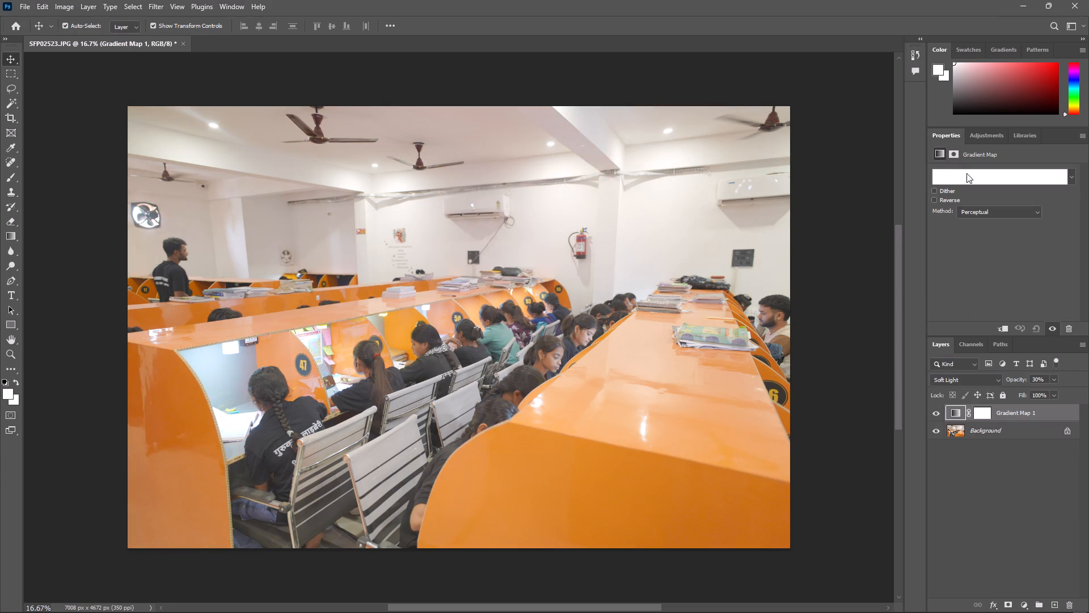
pyautogui.doubleClick(957, 174)
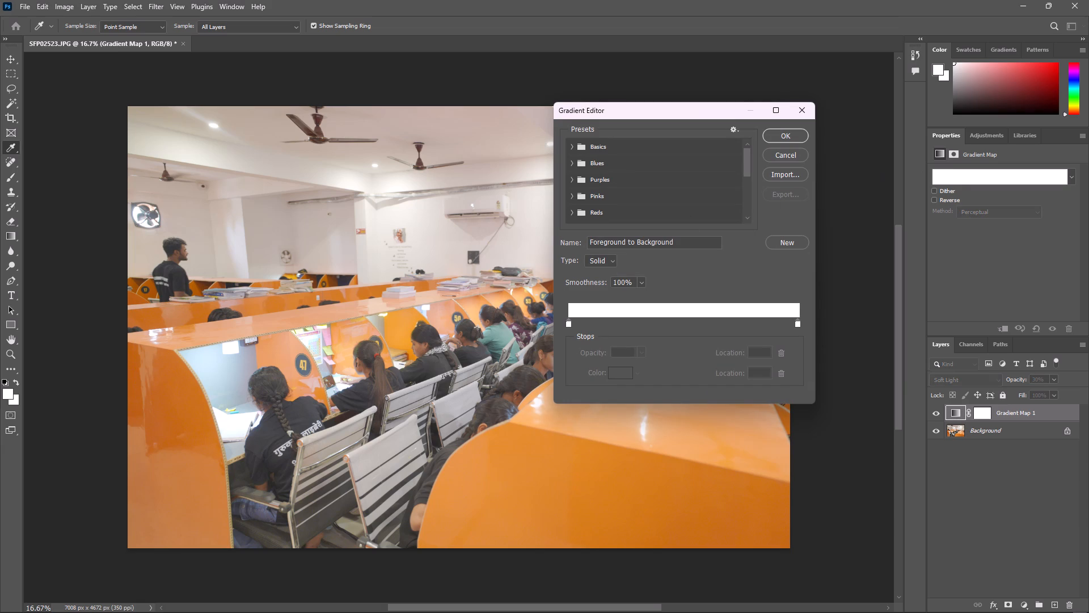
pyautogui.click(604, 258)
pyautogui.click(605, 279)
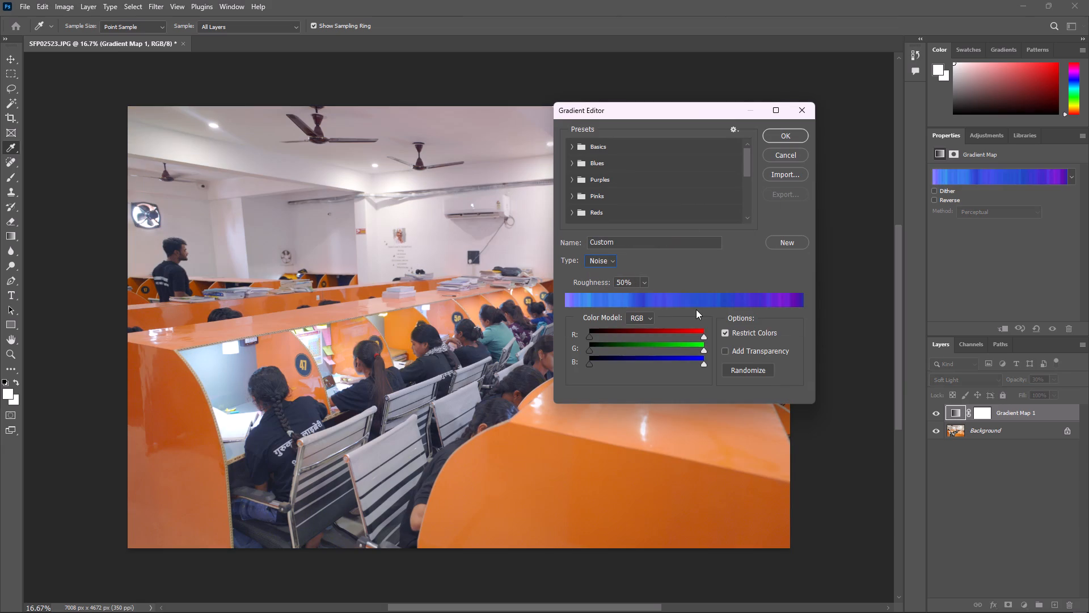
pyautogui.moveTo(651, 110); pyautogui.dragTo(849, 133)
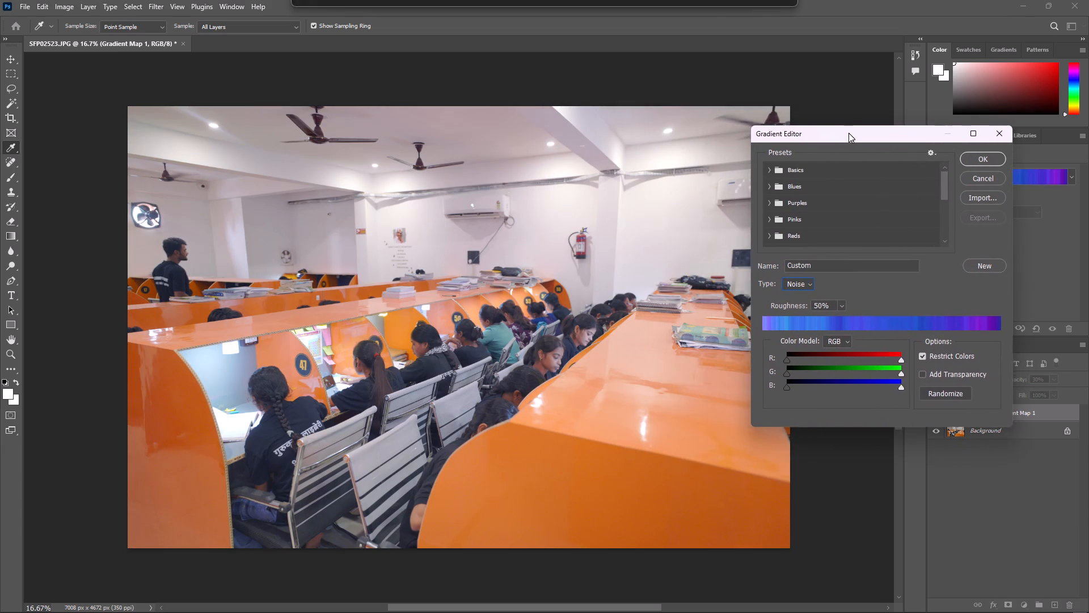
pyautogui.moveTo(849, 133); pyautogui.dragTo(862, 140)
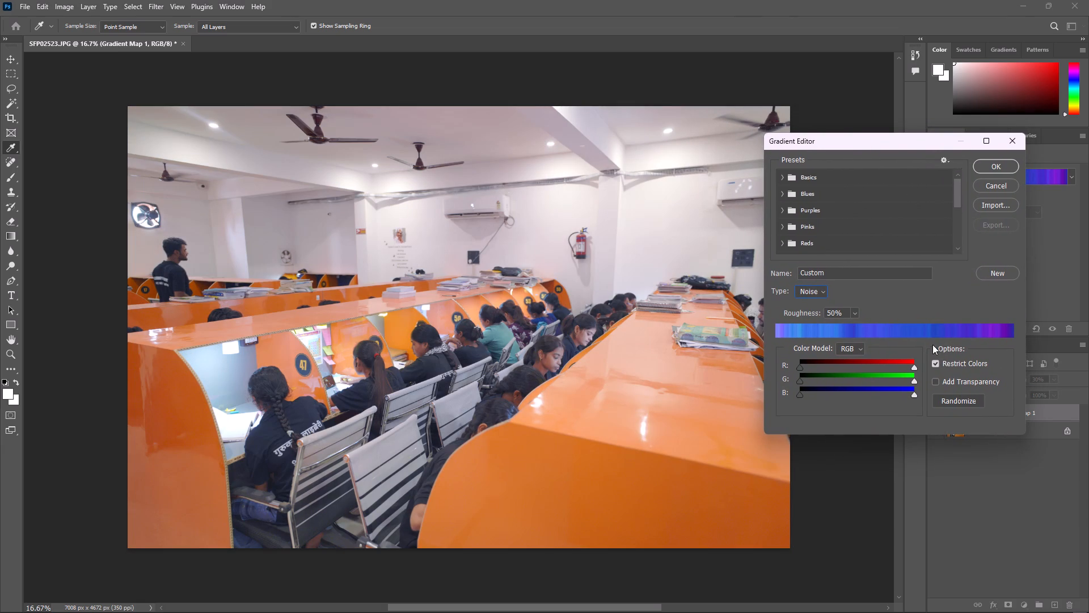
pyautogui.doubleClick(835, 313)
pyautogui.write('30')
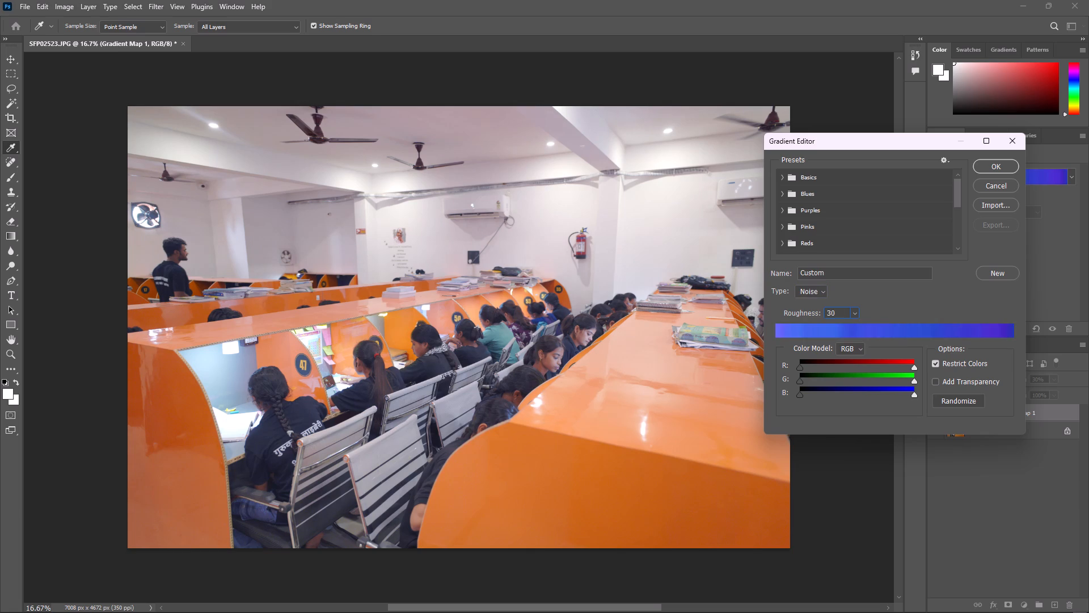
pyautogui.press('Return')
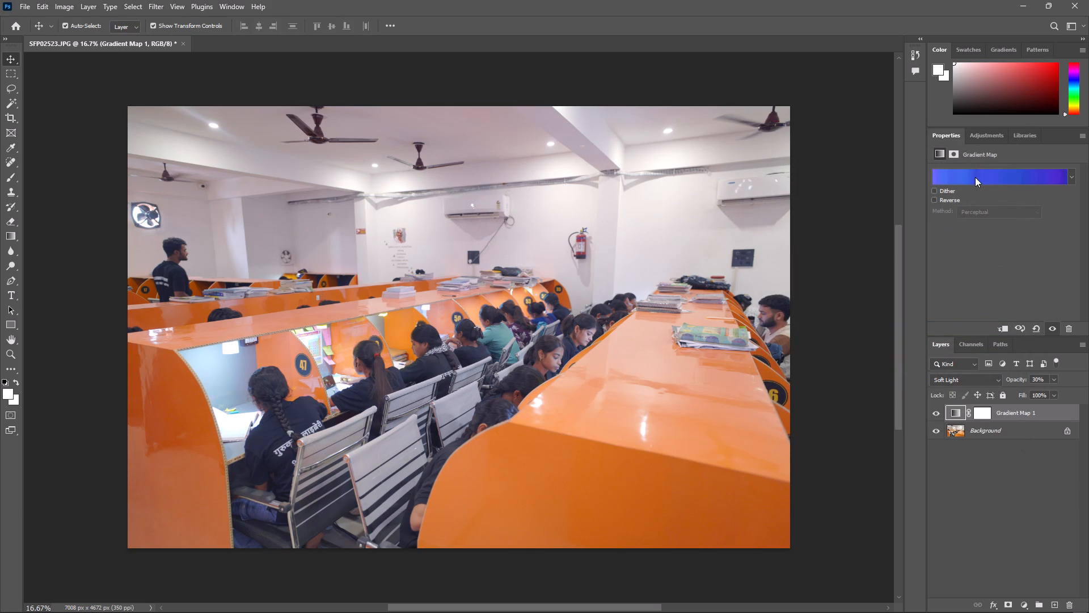
# Randomize the Gradient Map's noise gradient several times until it runs from green to light blue, and apply it.
pyautogui.doubleClick(975, 177)
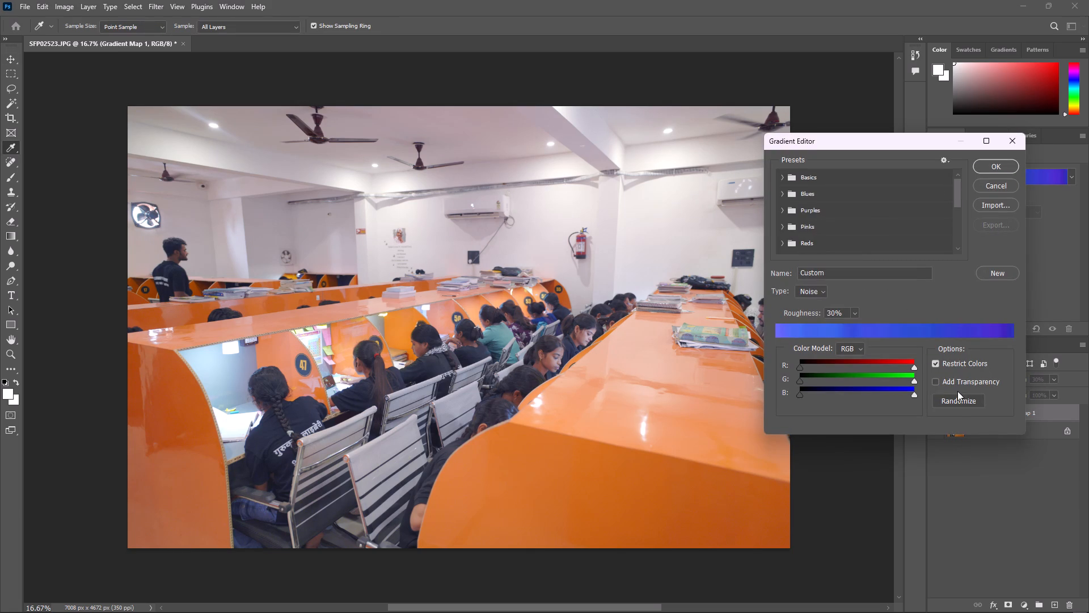
pyautogui.click(957, 404)
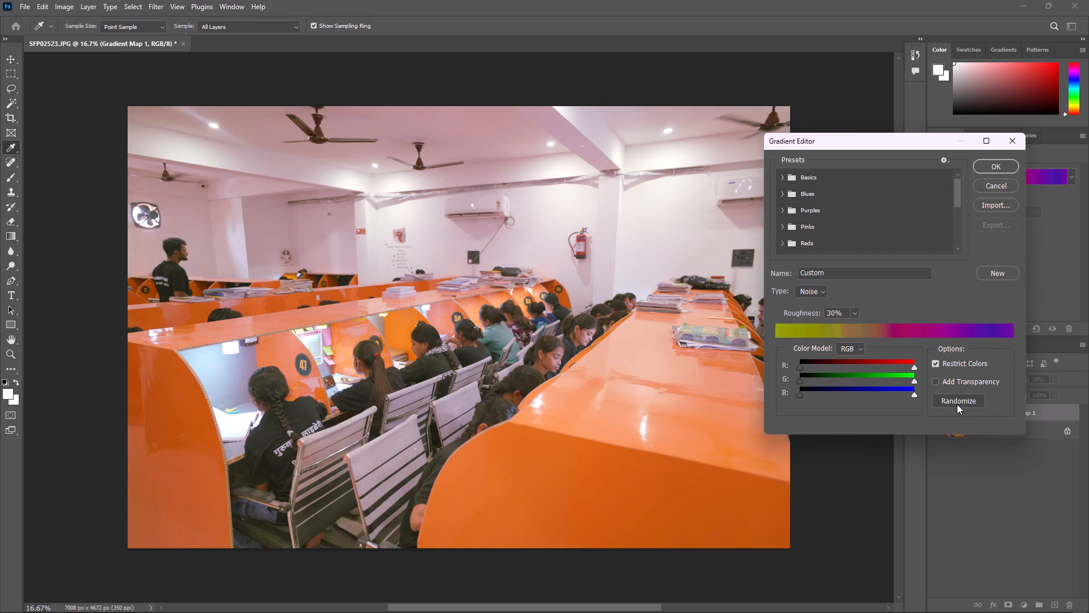
pyautogui.click(957, 404)
pyautogui.click(957, 404)
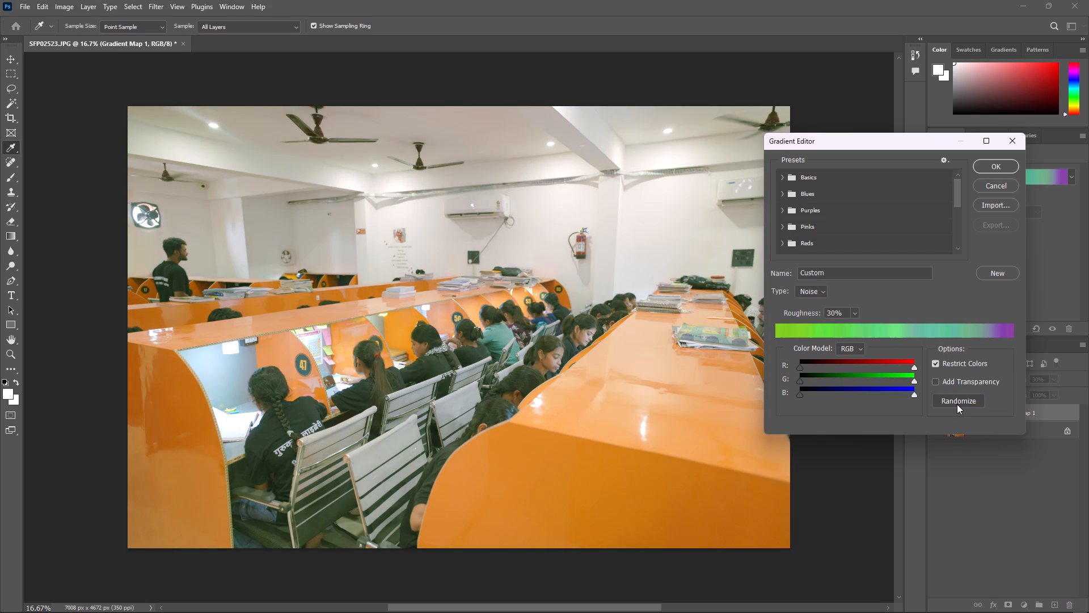
pyautogui.click(957, 404)
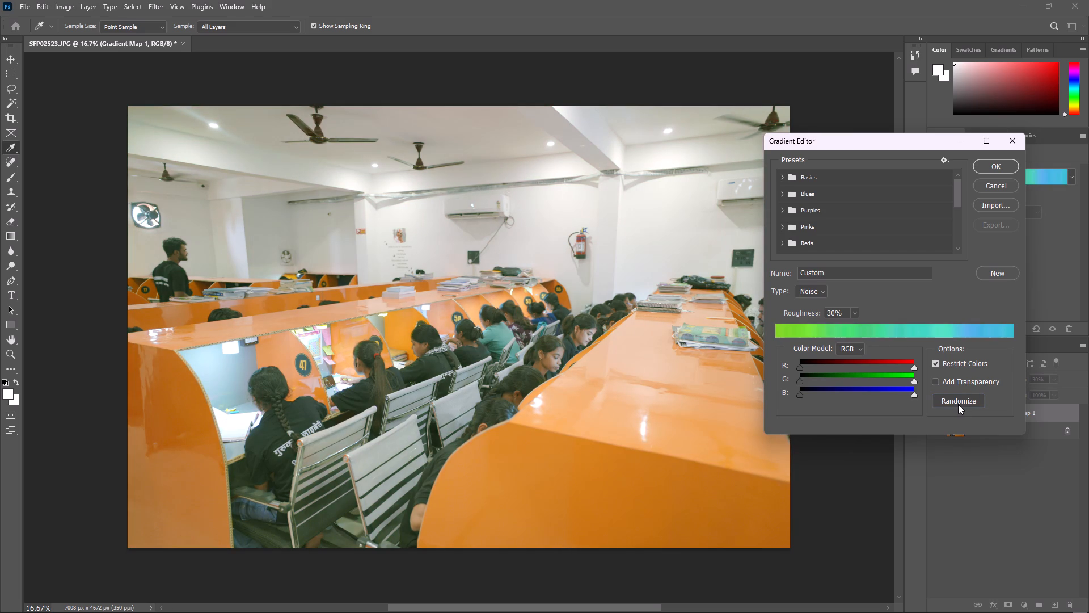
pyautogui.click(958, 403)
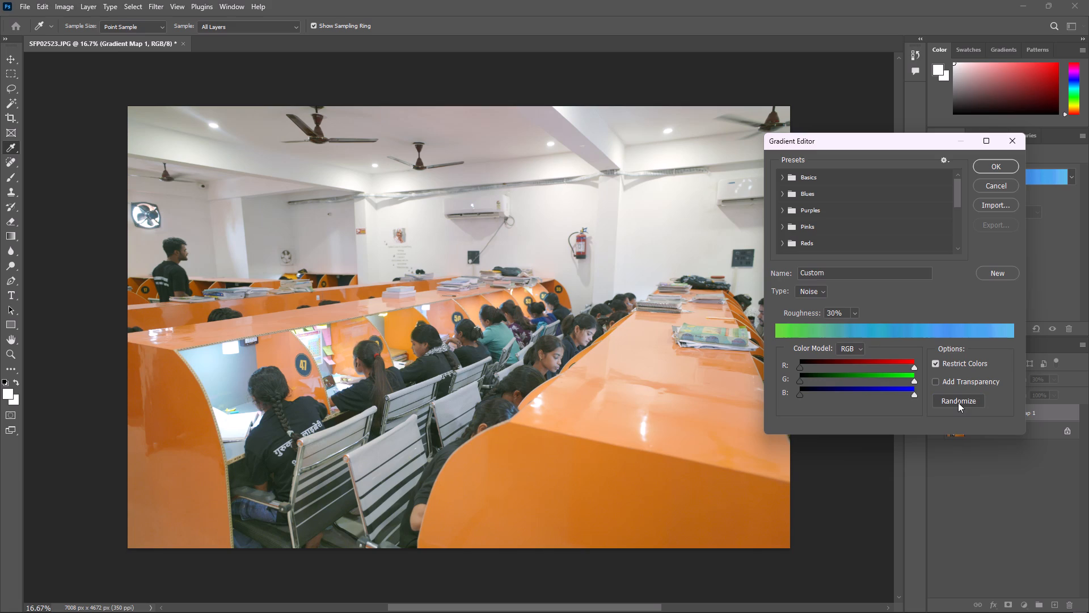
pyautogui.moveTo(896, 138); pyautogui.dragTo(741, 69)
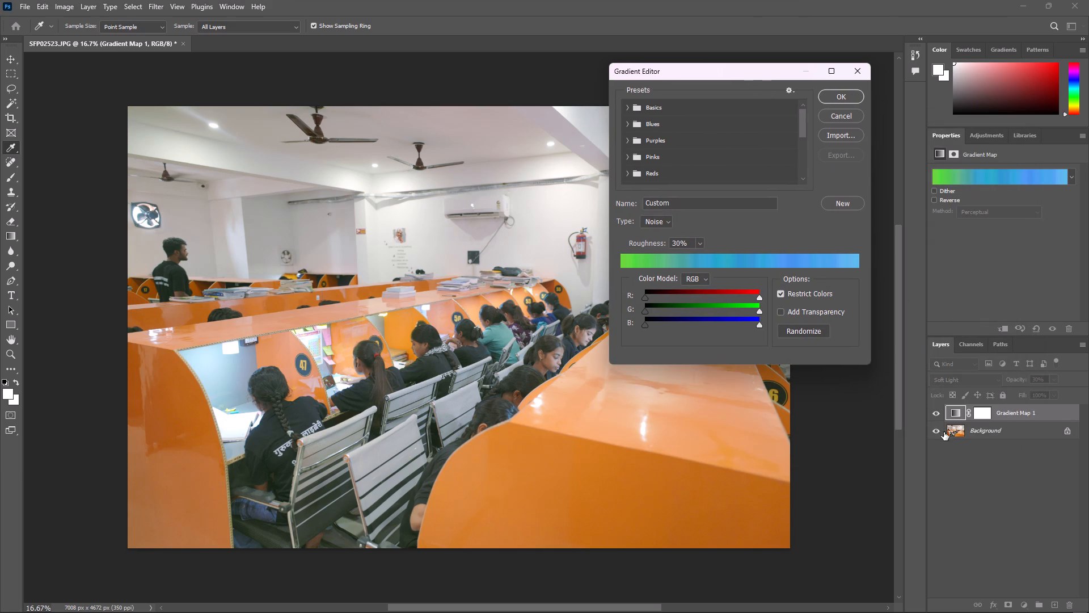
pyautogui.click(935, 412)
pyautogui.click(828, 97)
# Toggle the Gradient Map layer's visibility repeatedly to compare the photo before and after the grade.
pyautogui.click(936, 413)
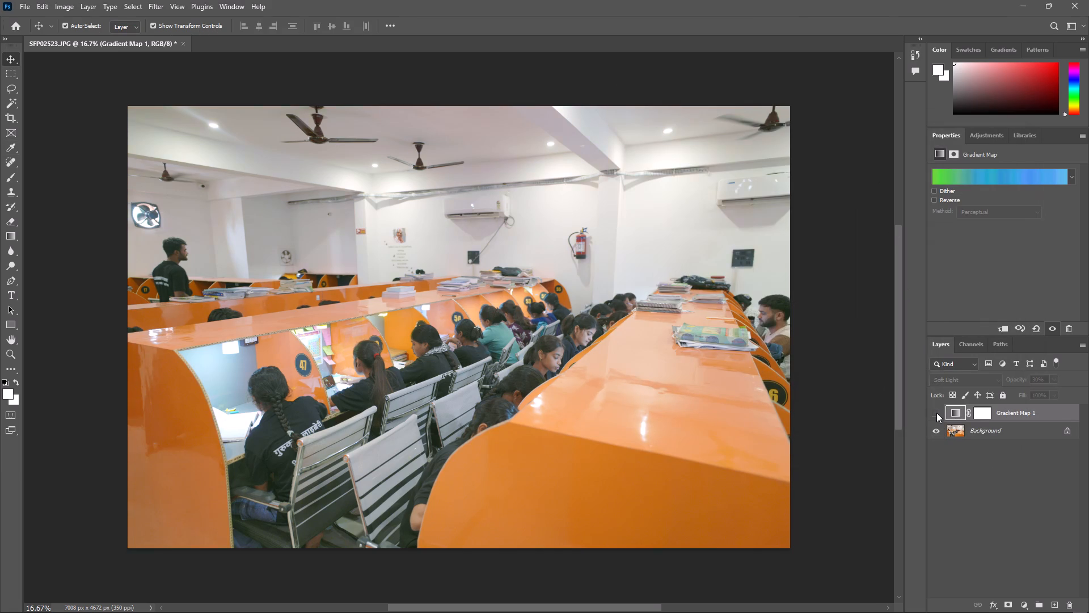
pyautogui.click(936, 413)
pyautogui.click(936, 413)
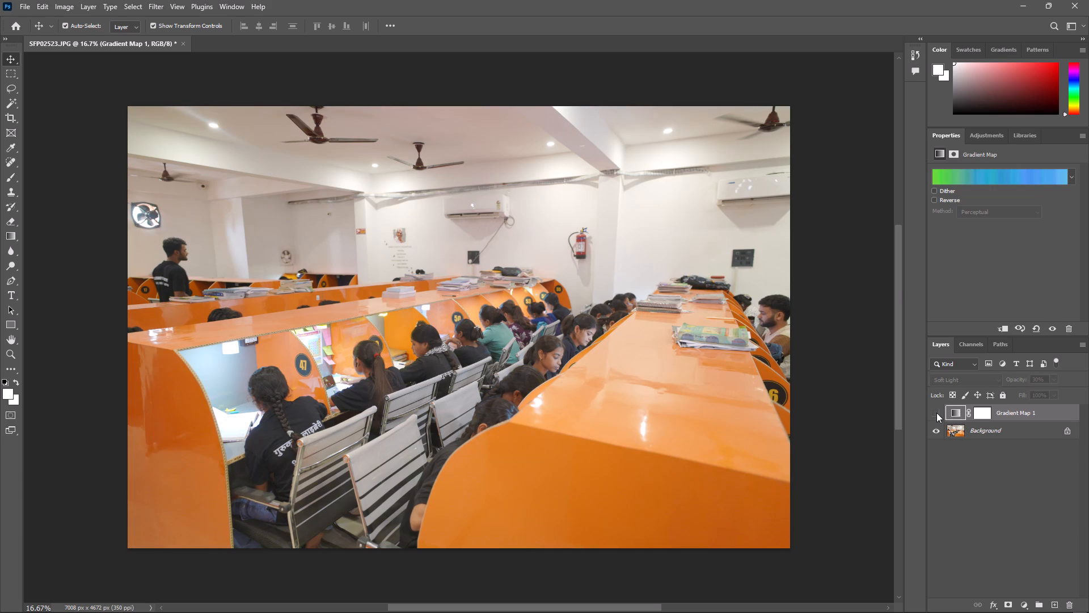
pyautogui.click(936, 413)
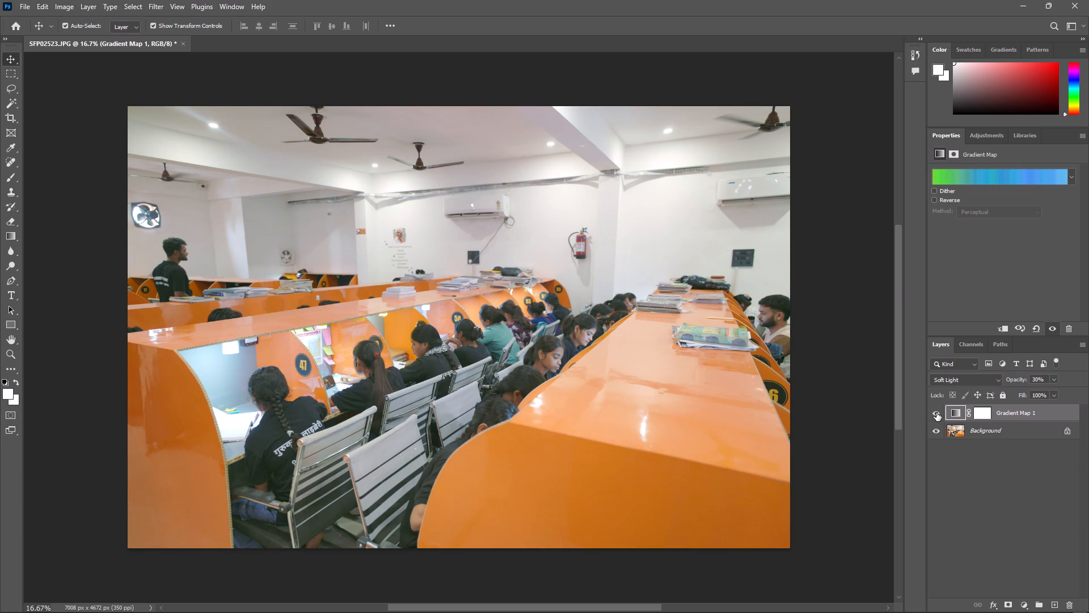
pyautogui.click(936, 413)
pyautogui.click(936, 413)
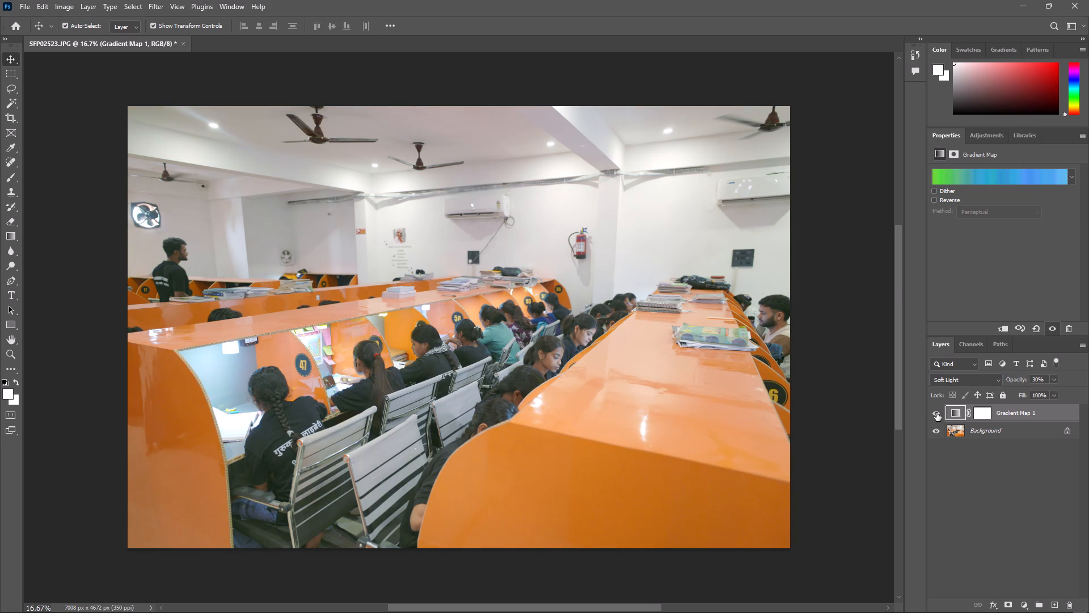
pyautogui.click(936, 413)
pyautogui.click(936, 413)
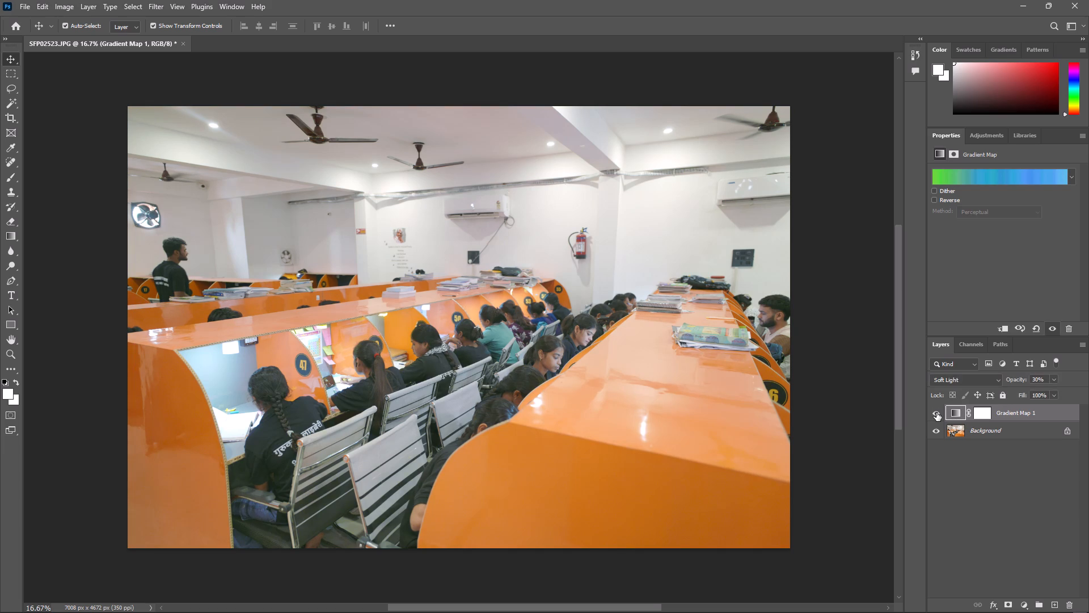
pyautogui.click(936, 413)
pyautogui.click(936, 413)
pyautogui.doubleClick(936, 413)
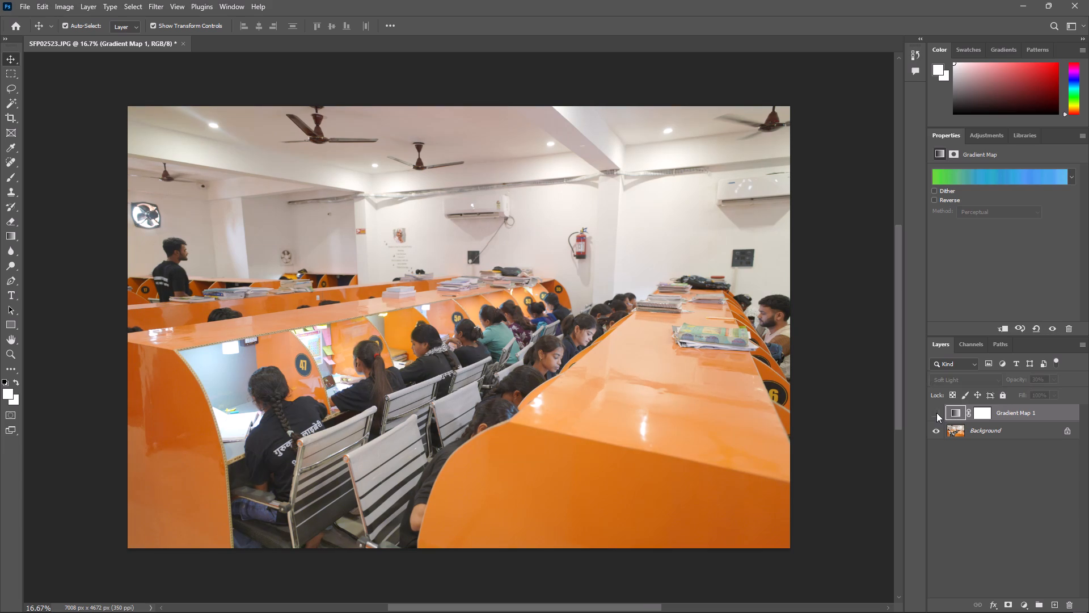
pyautogui.doubleClick(936, 413)
pyautogui.click(936, 413)
pyautogui.click(936, 413)
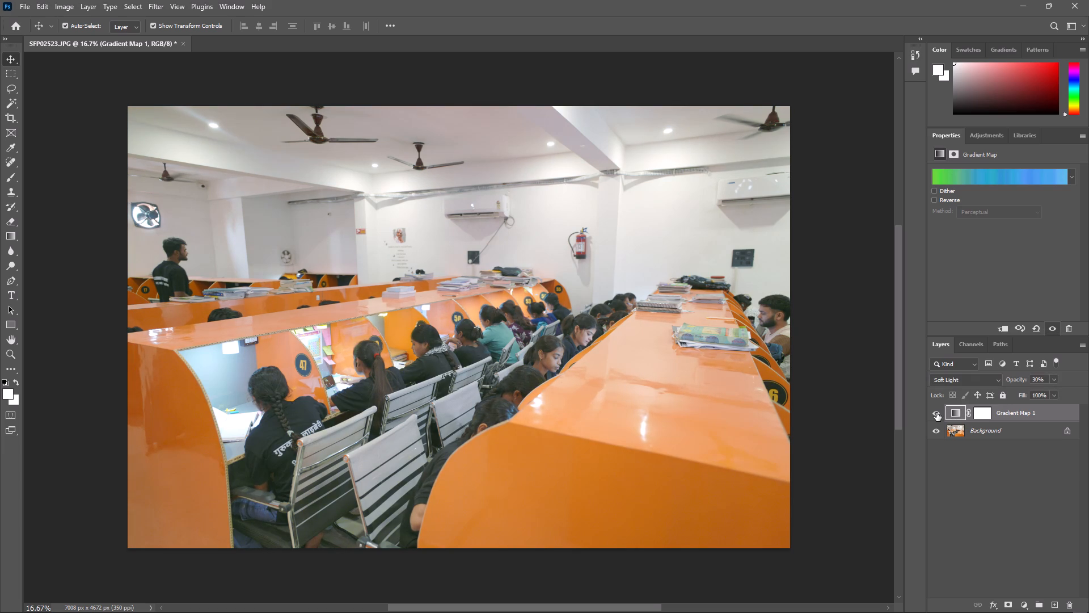
pyautogui.doubleClick(936, 408)
# Select the Background layer.
pyautogui.click(984, 431)
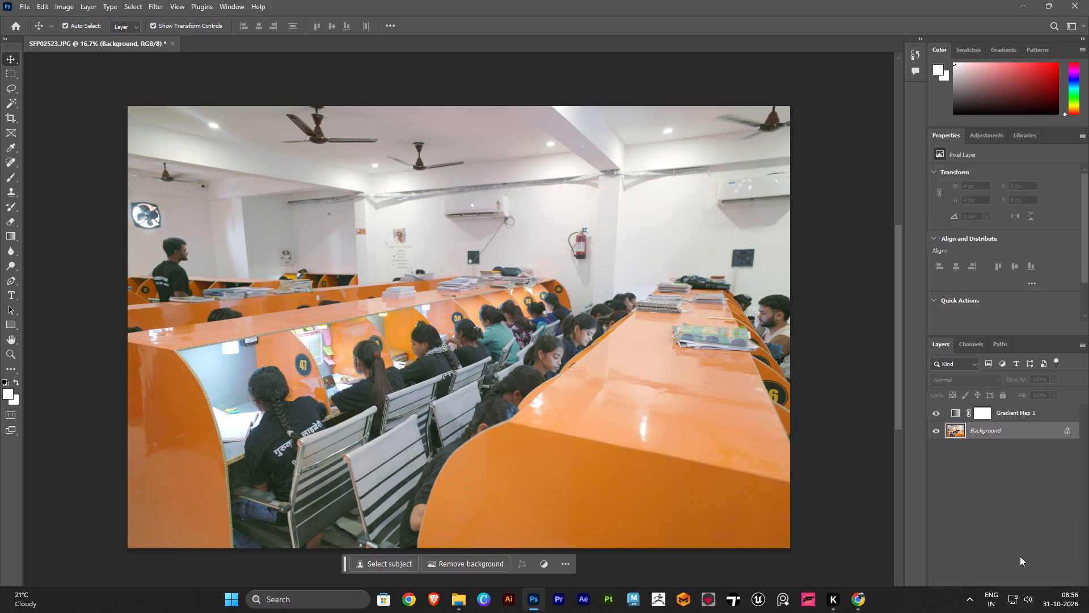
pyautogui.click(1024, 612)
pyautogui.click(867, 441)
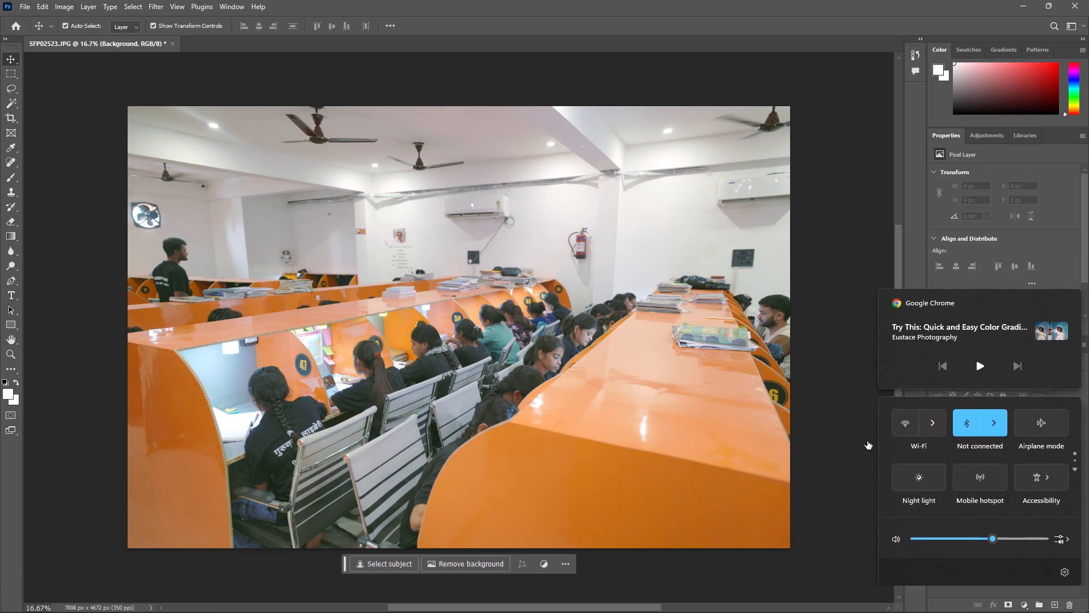
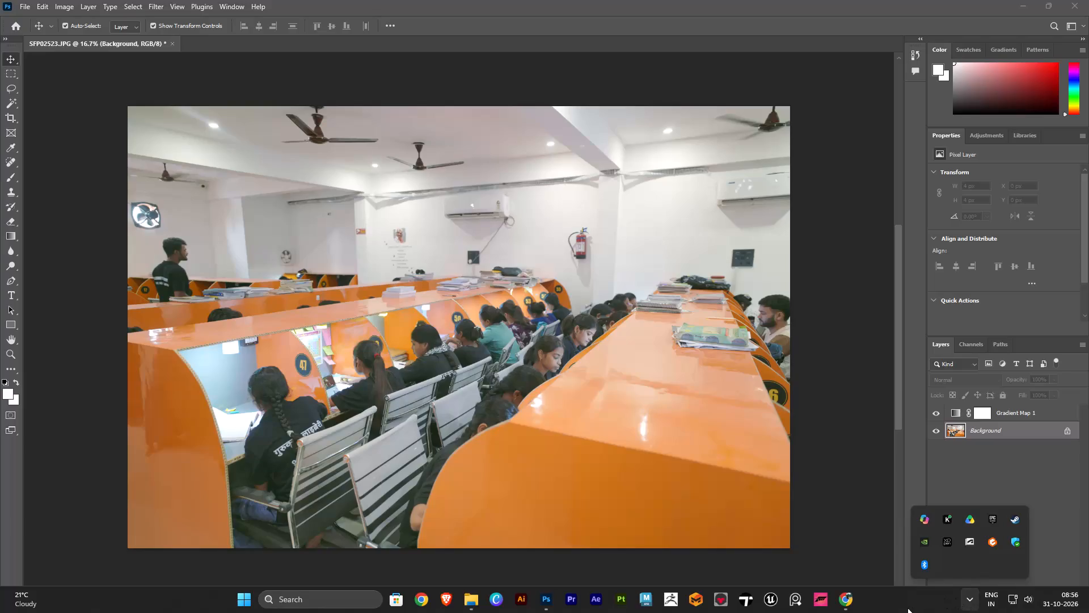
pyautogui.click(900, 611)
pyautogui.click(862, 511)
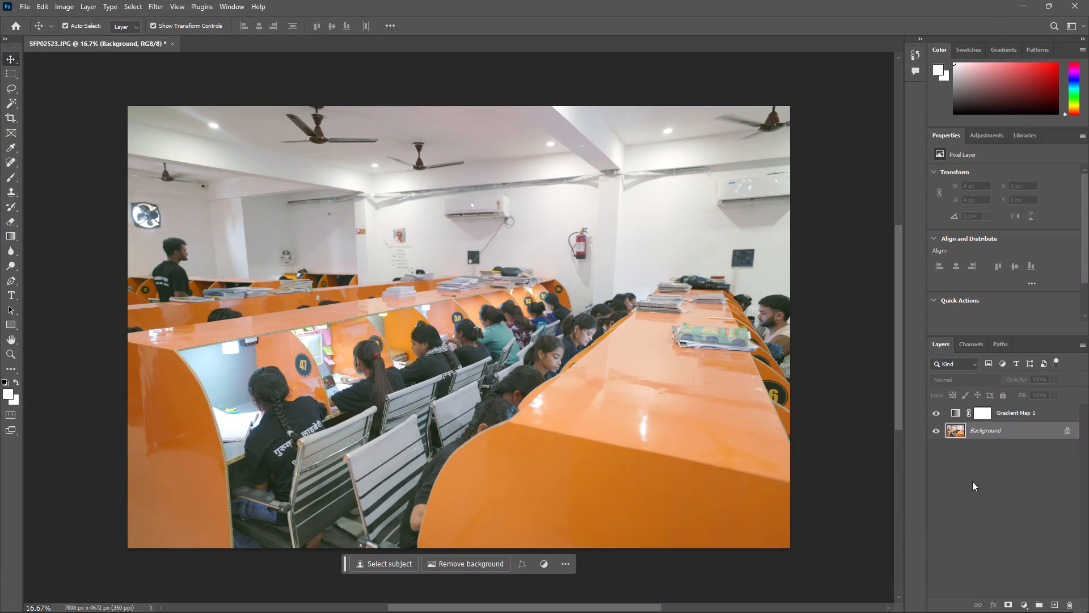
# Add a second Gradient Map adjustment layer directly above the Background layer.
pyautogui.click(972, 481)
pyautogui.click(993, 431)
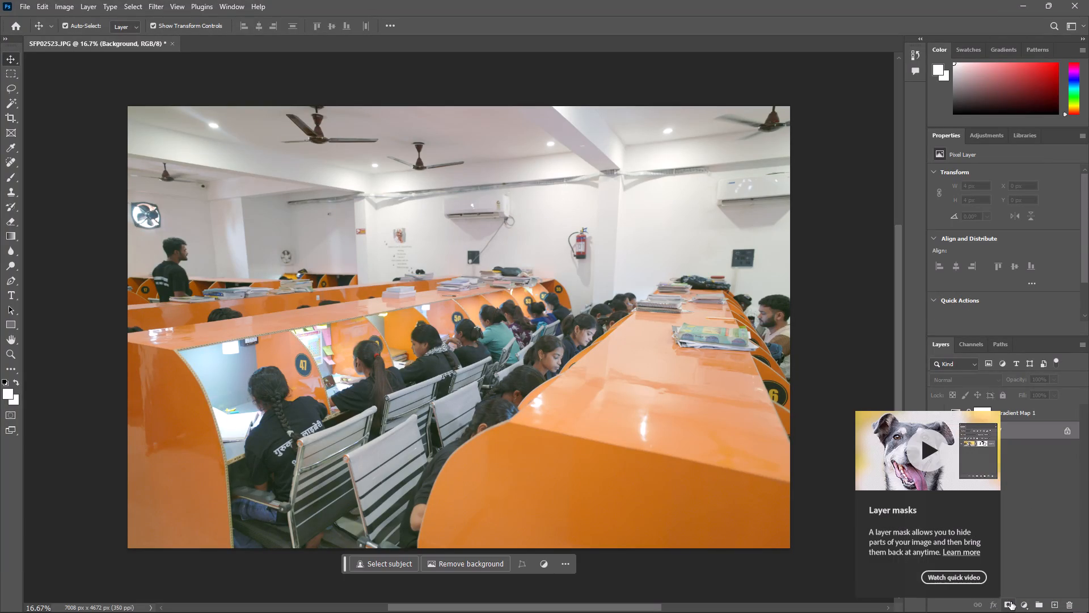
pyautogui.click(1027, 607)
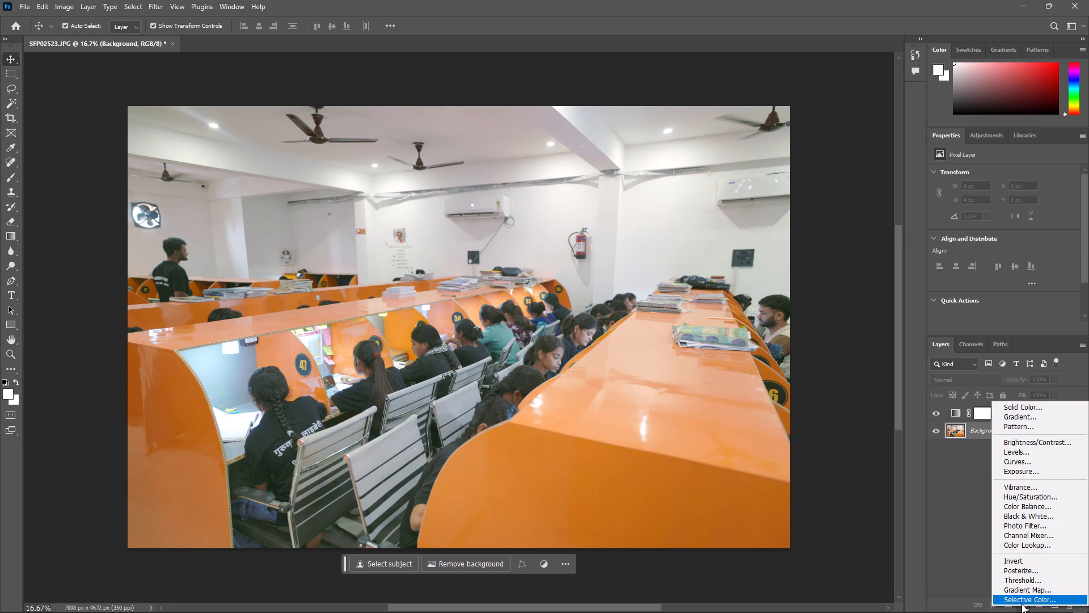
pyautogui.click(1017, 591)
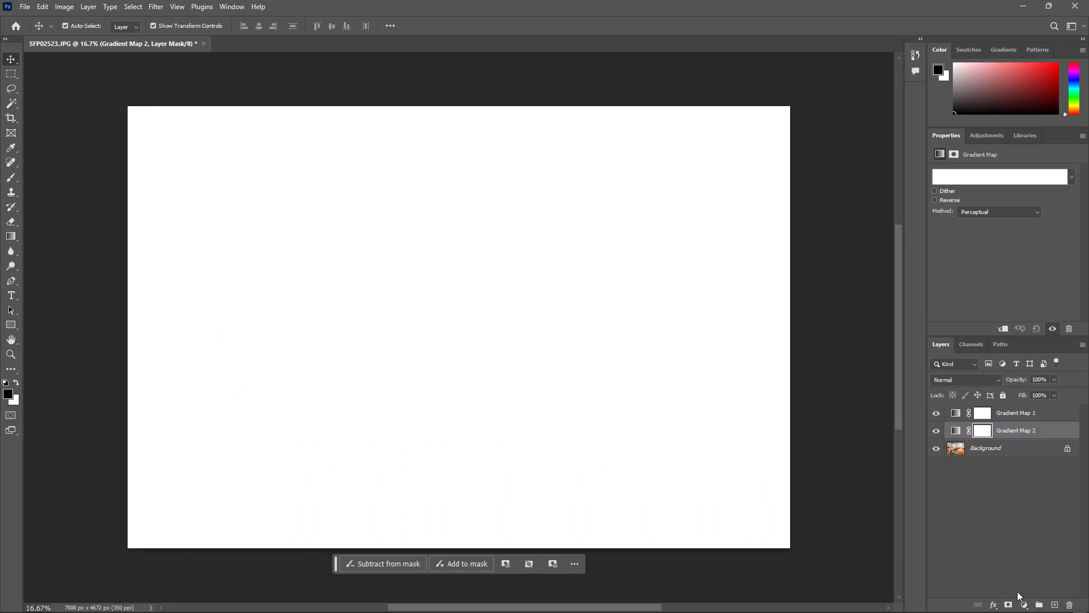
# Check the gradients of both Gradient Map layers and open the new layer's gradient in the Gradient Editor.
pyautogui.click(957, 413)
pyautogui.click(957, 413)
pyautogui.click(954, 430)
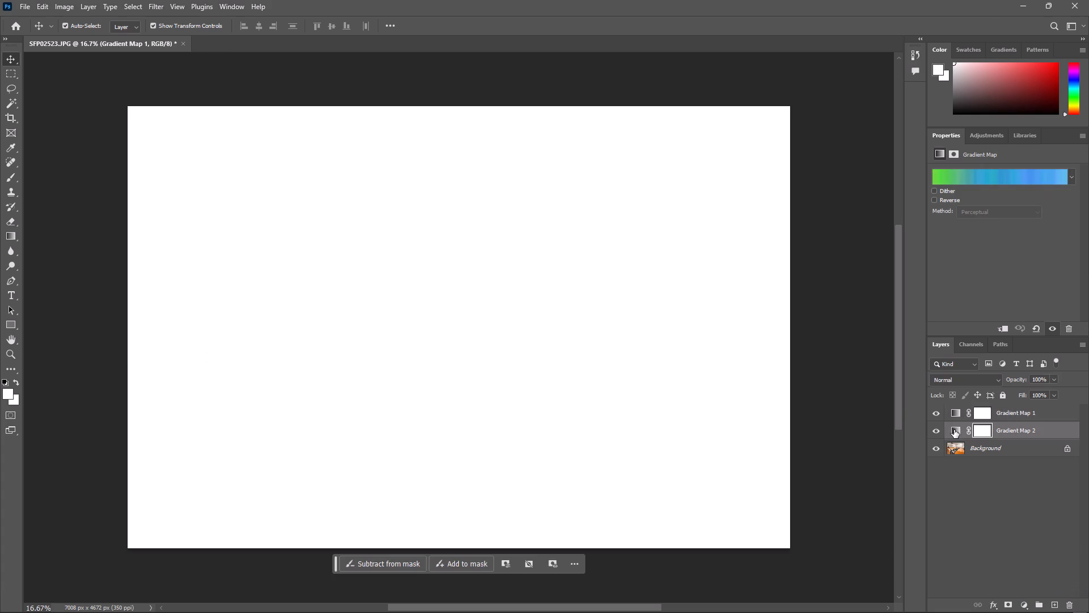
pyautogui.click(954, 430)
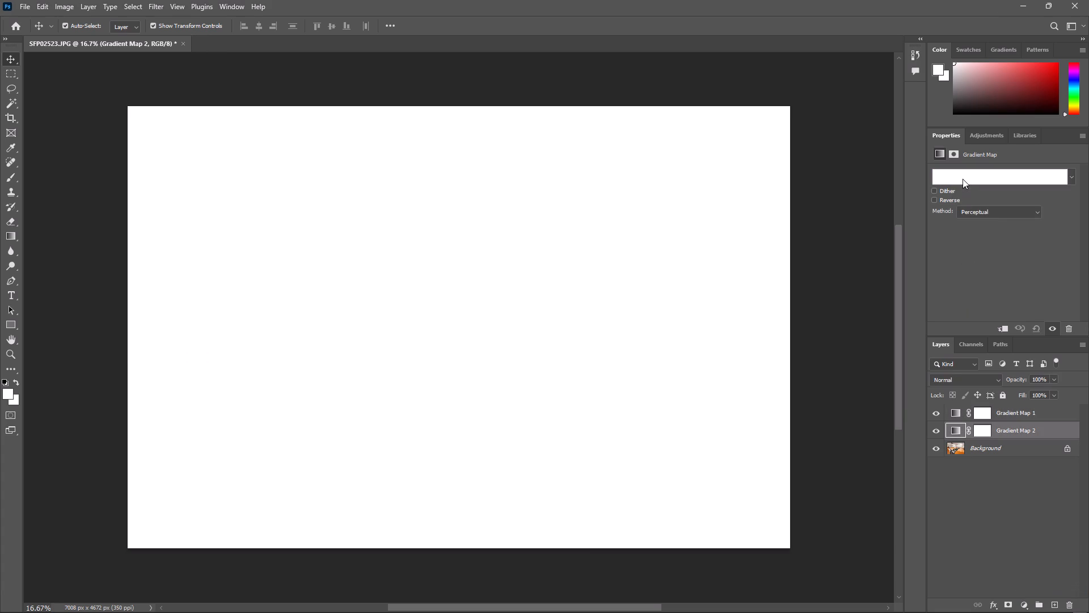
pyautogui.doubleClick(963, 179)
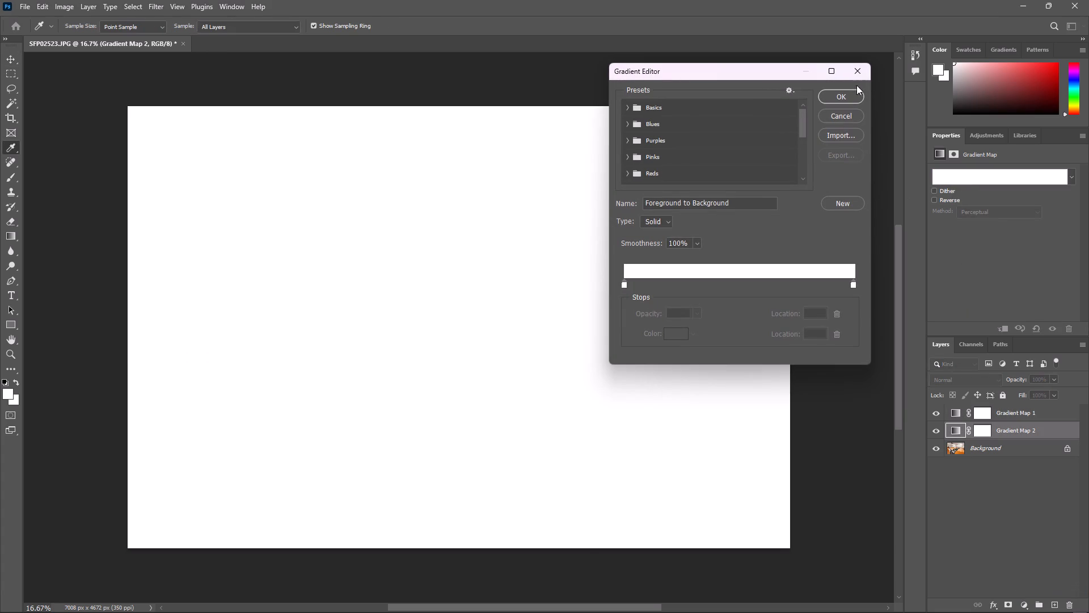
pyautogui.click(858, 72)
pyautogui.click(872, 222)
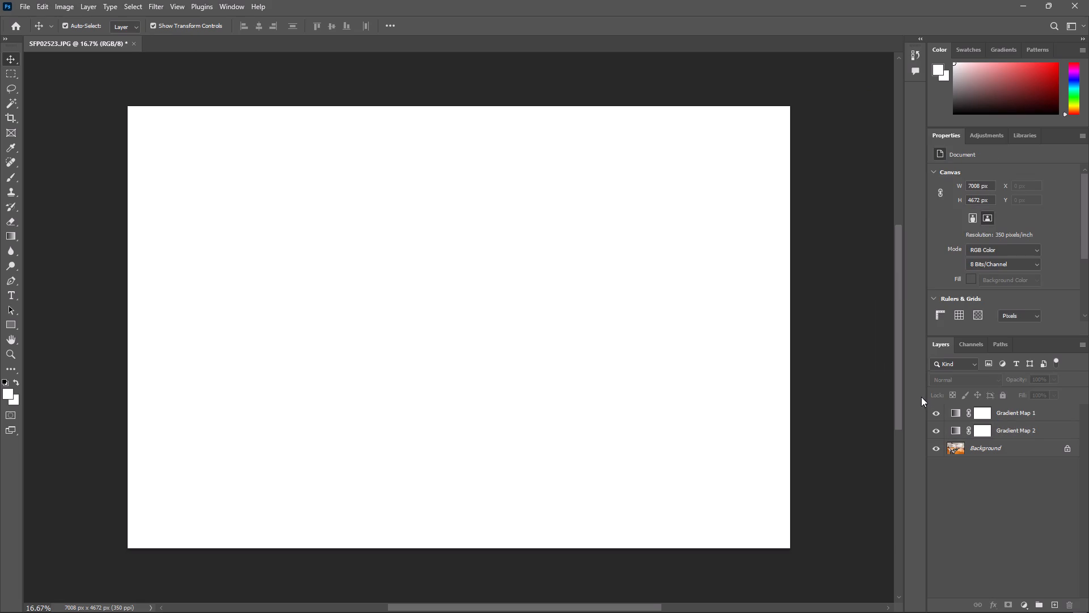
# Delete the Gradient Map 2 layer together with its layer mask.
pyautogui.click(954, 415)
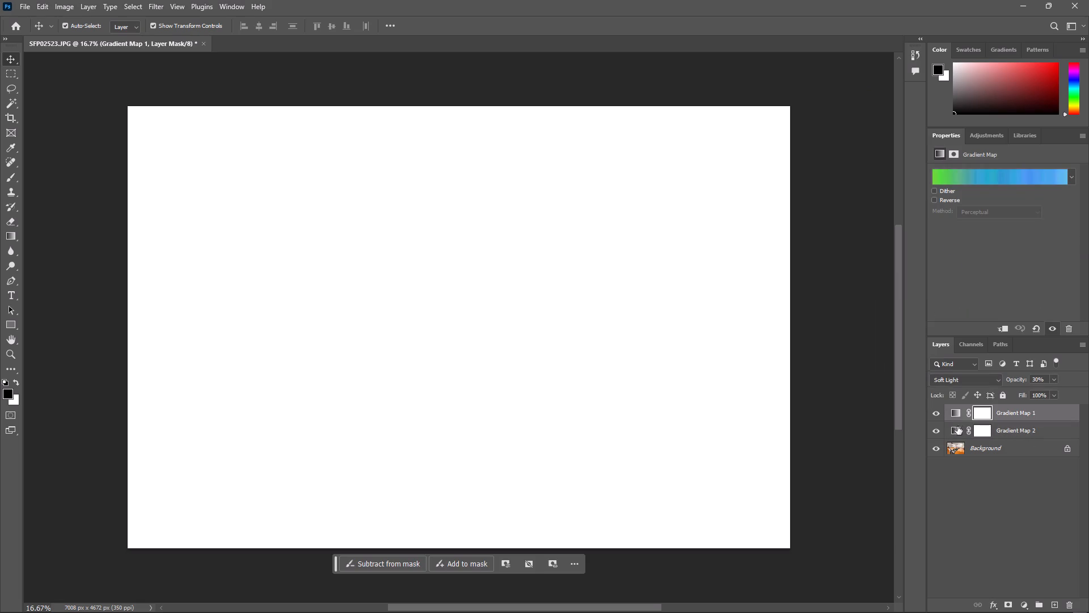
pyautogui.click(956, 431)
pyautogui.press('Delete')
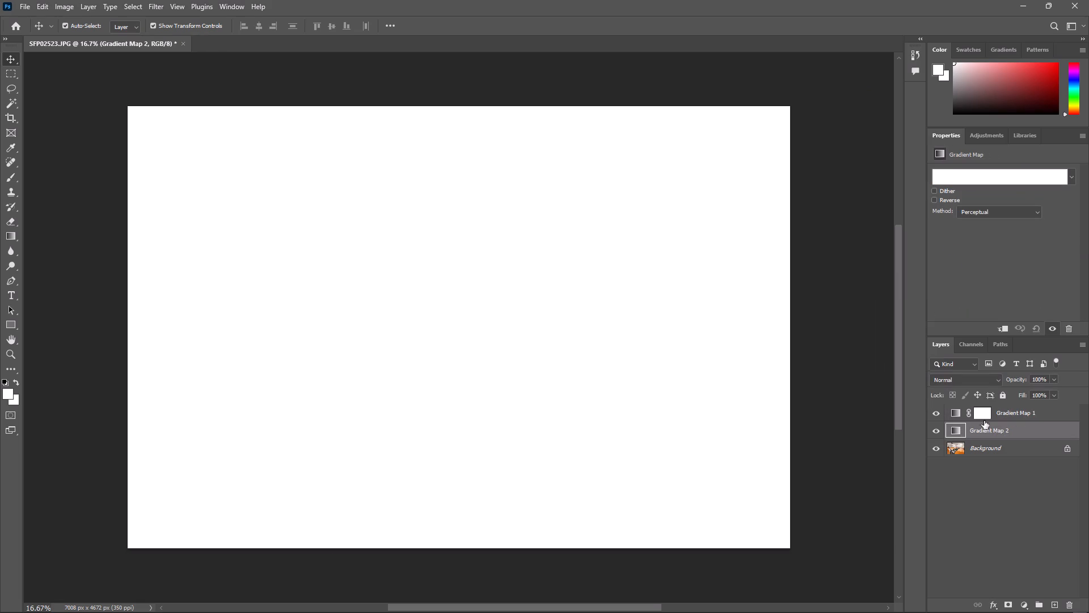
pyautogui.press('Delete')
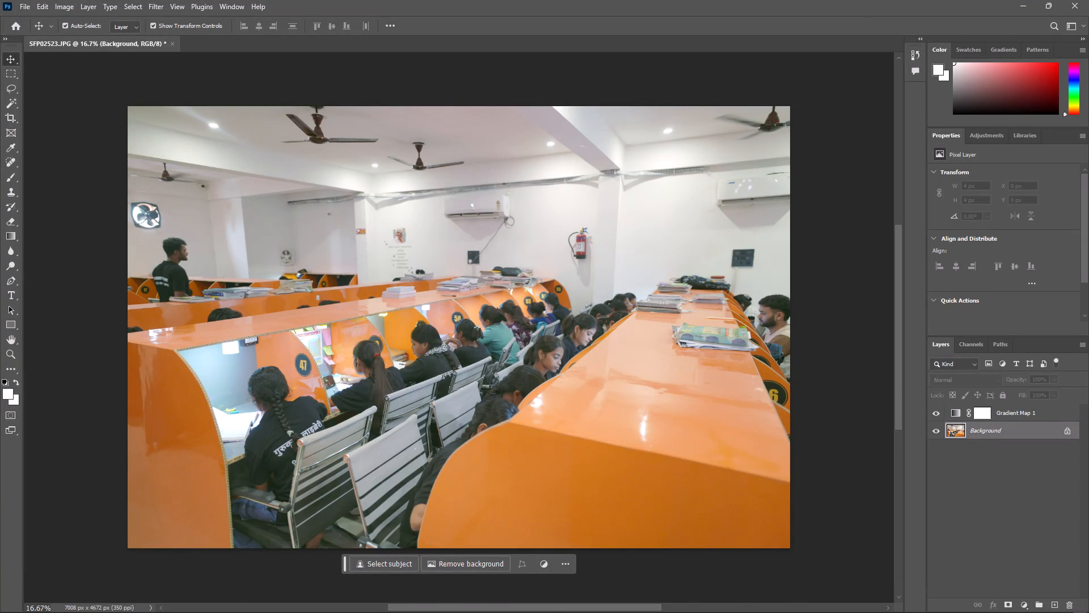
# Switch to File Explorer and look through the shoot photos SFP02523 to SFP02533 in the Photo folder.
pyautogui.click(477, 601)
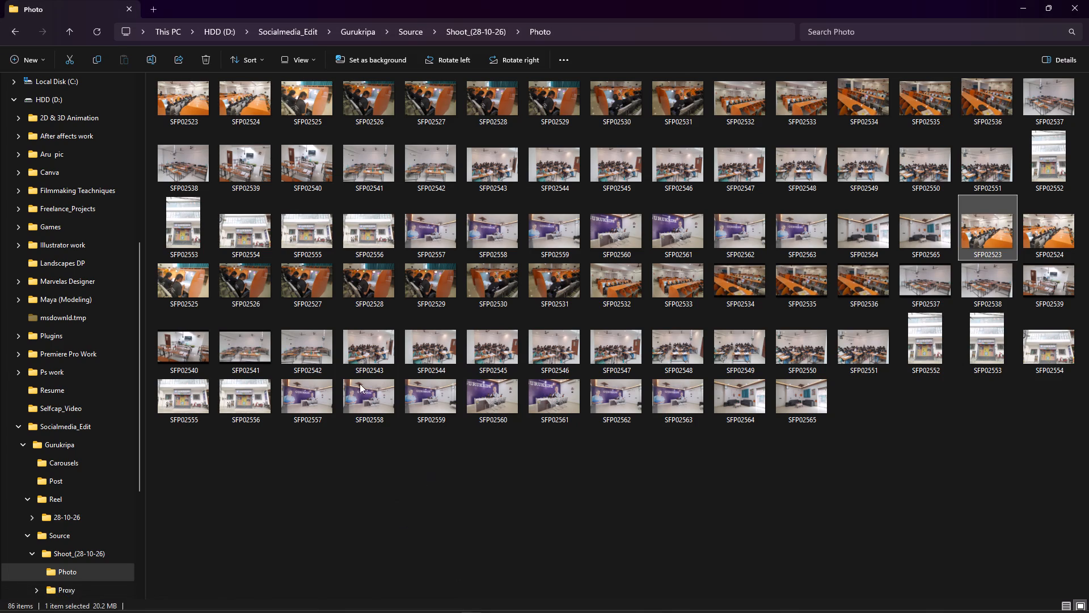
pyautogui.doubleClick(1038, 221)
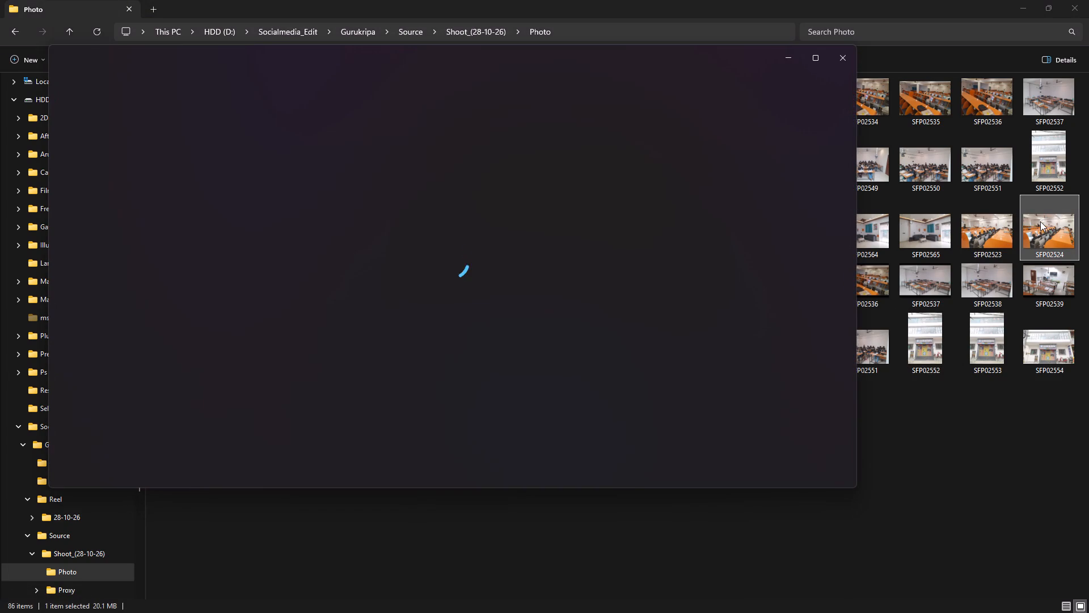
pyautogui.press('Left')
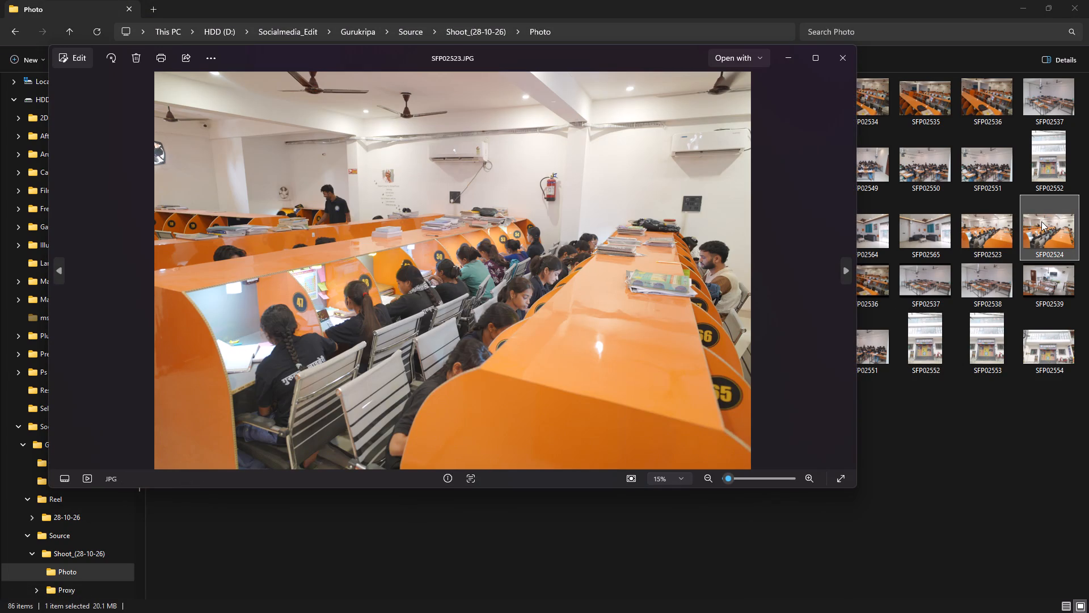
pyautogui.press('Right')
pyautogui.press('Right')
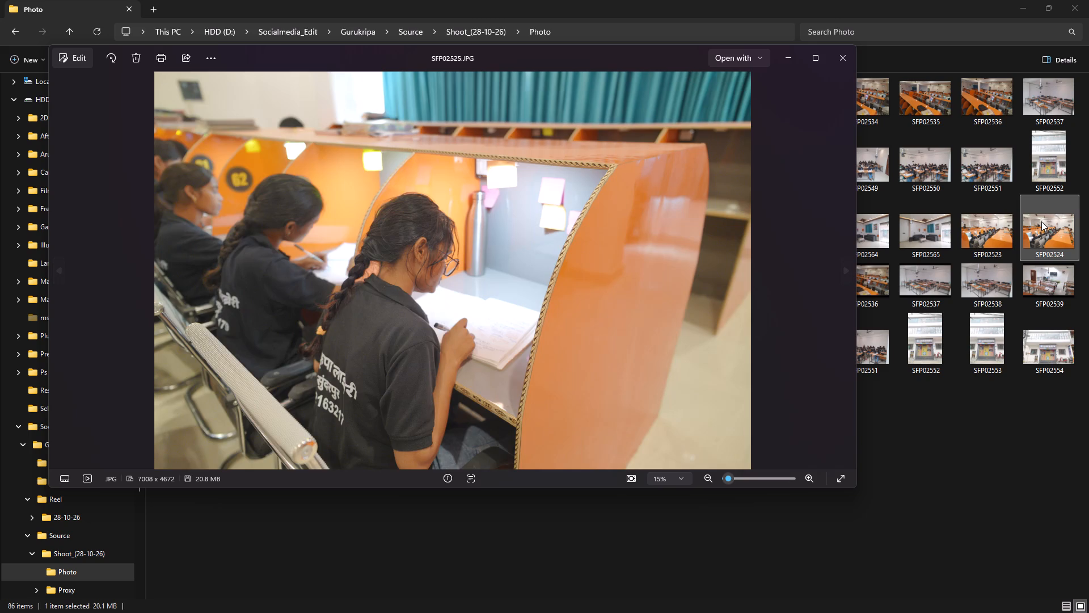
pyautogui.press('Right')
pyautogui.press('Right')
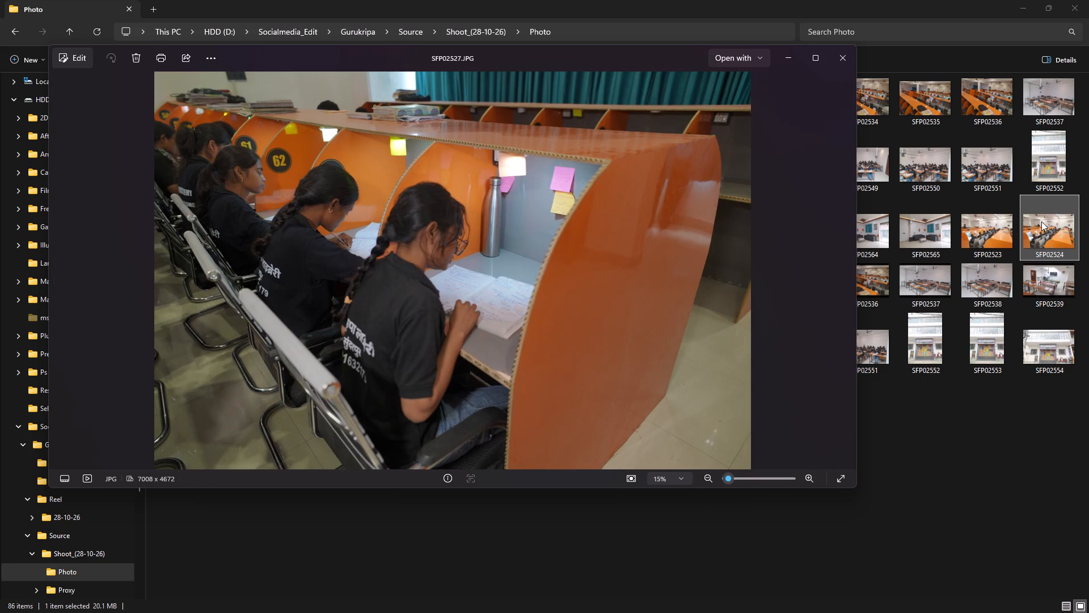
pyautogui.press('Right')
pyautogui.press('Right')
pyautogui.press('Right')
pyautogui.press('Right')
pyautogui.press('Right')
pyautogui.press('Right')
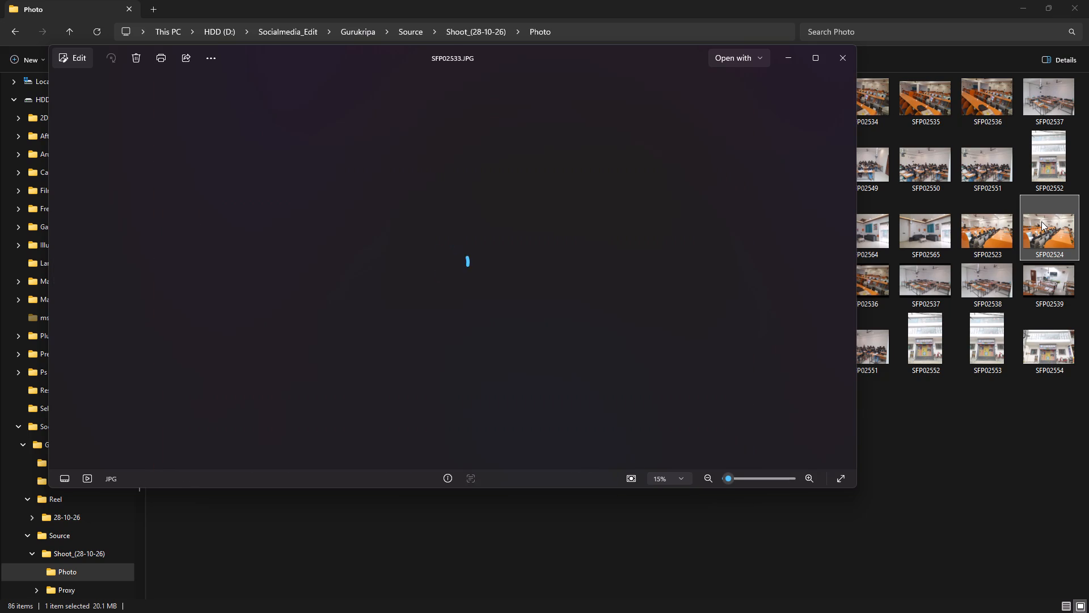
pyautogui.click(839, 65)
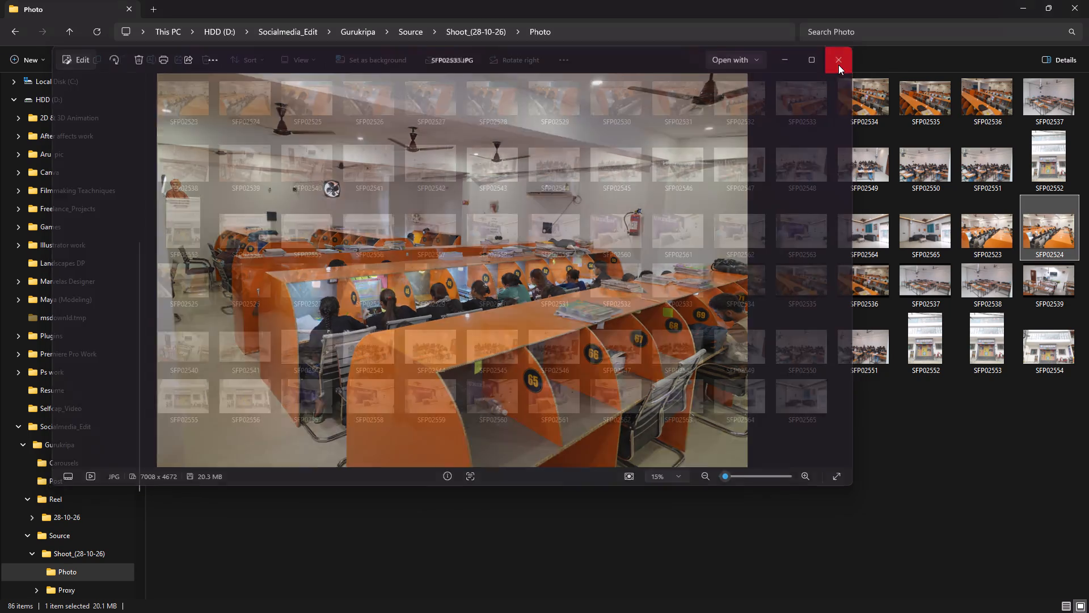
pyautogui.click(943, 486)
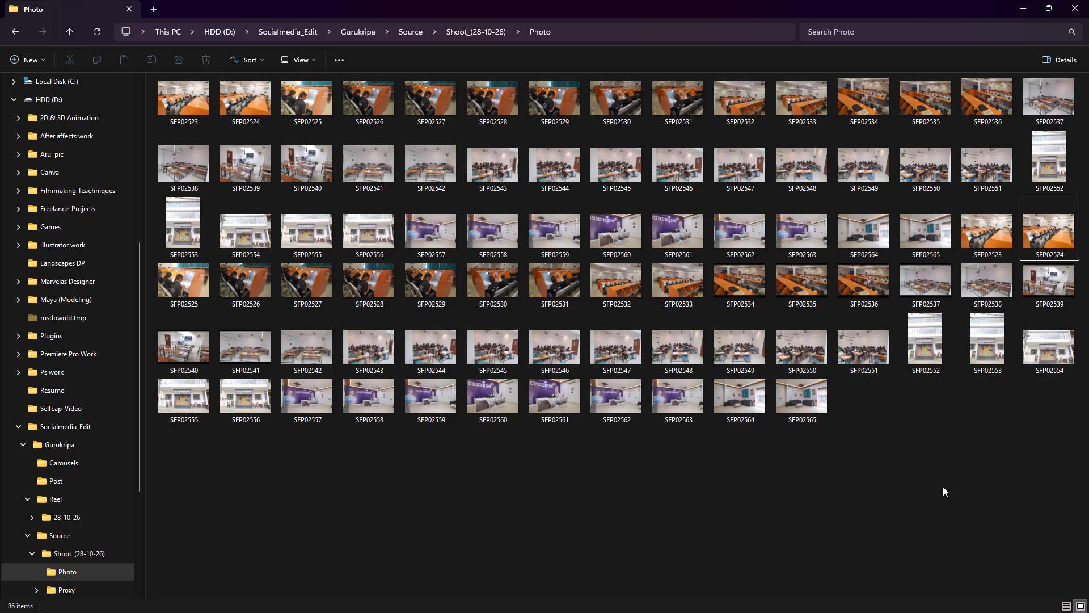